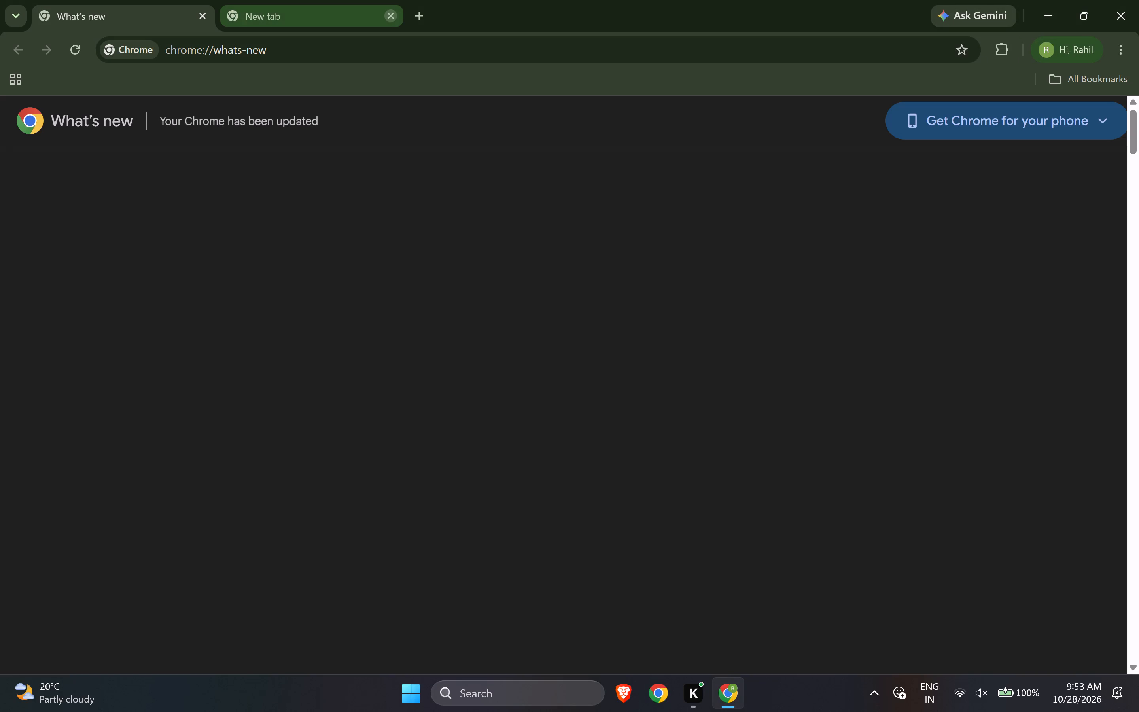
Close the spare New tab and open the WorldQuant BRAIN simulation page at platform.worldquantbrain.com/simulate in the remaining tab.
{"action": "left_click", "coordinate": [387, 19]}
{"action": "left_click", "coordinate": [383, 32]}
{"action": "left_click", "coordinate": [380, 41]}
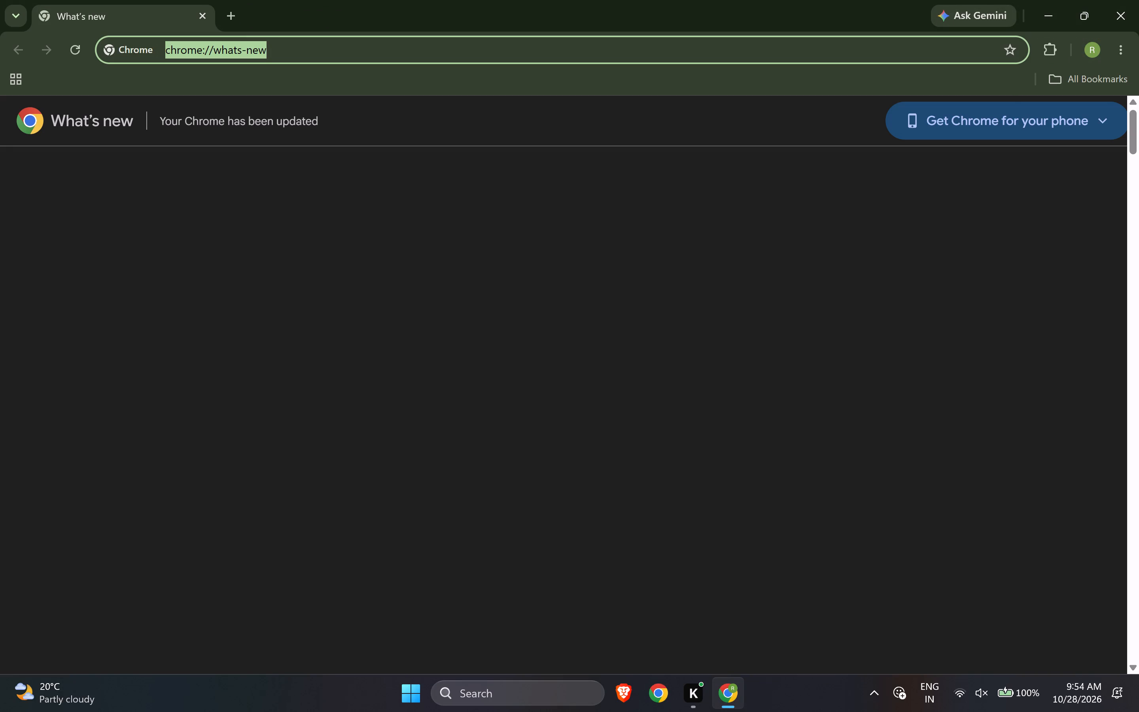
{"action": "type", "text": "world"}
{"action": "key", "text": "Return"}
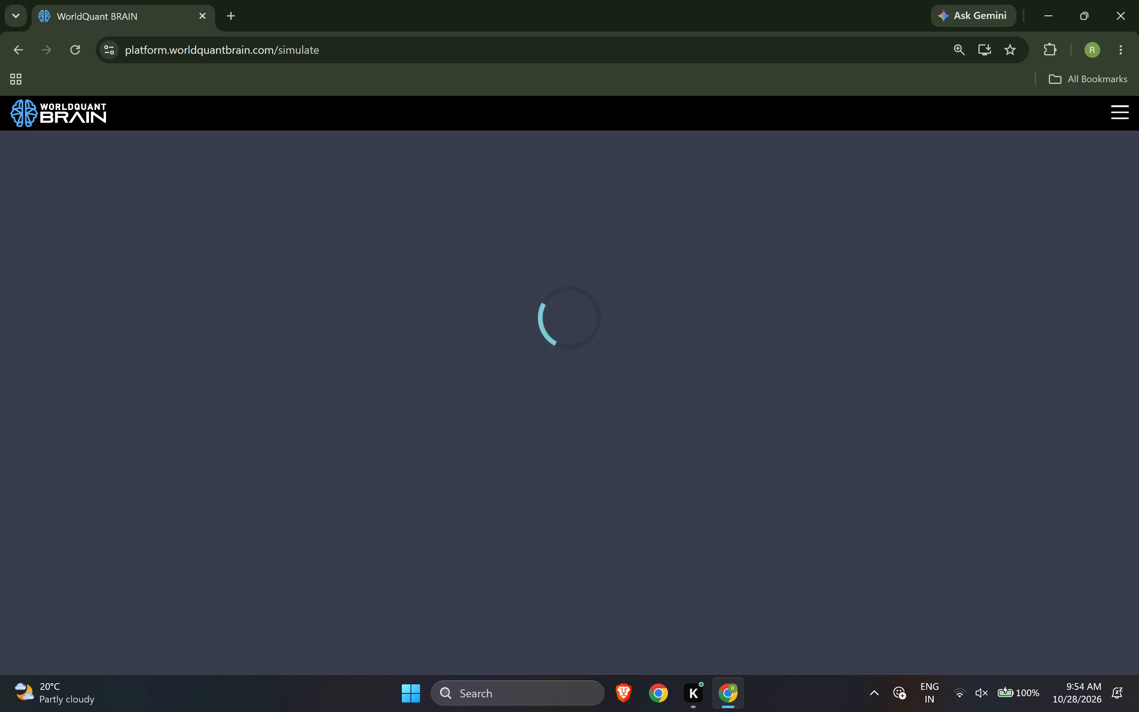
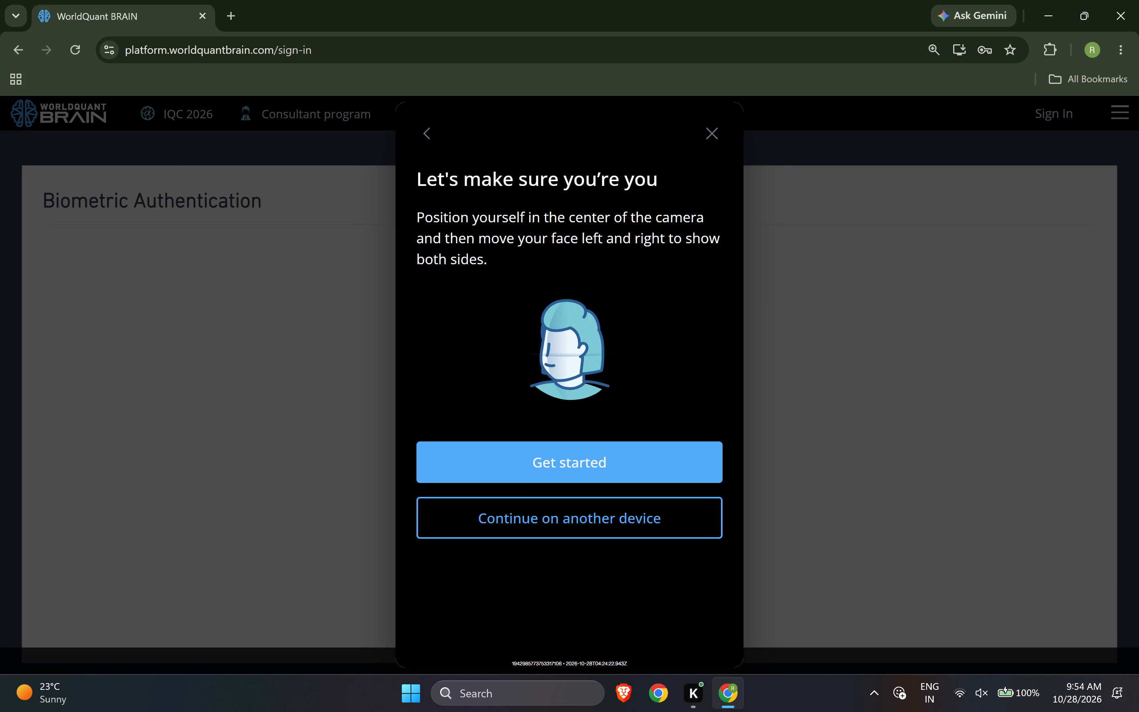
Open the Brave browser, leaving the WorldQuant BRAIN biometric authentication page open in Chrome.
{"action": "left_click", "coordinate": [626, 696]}
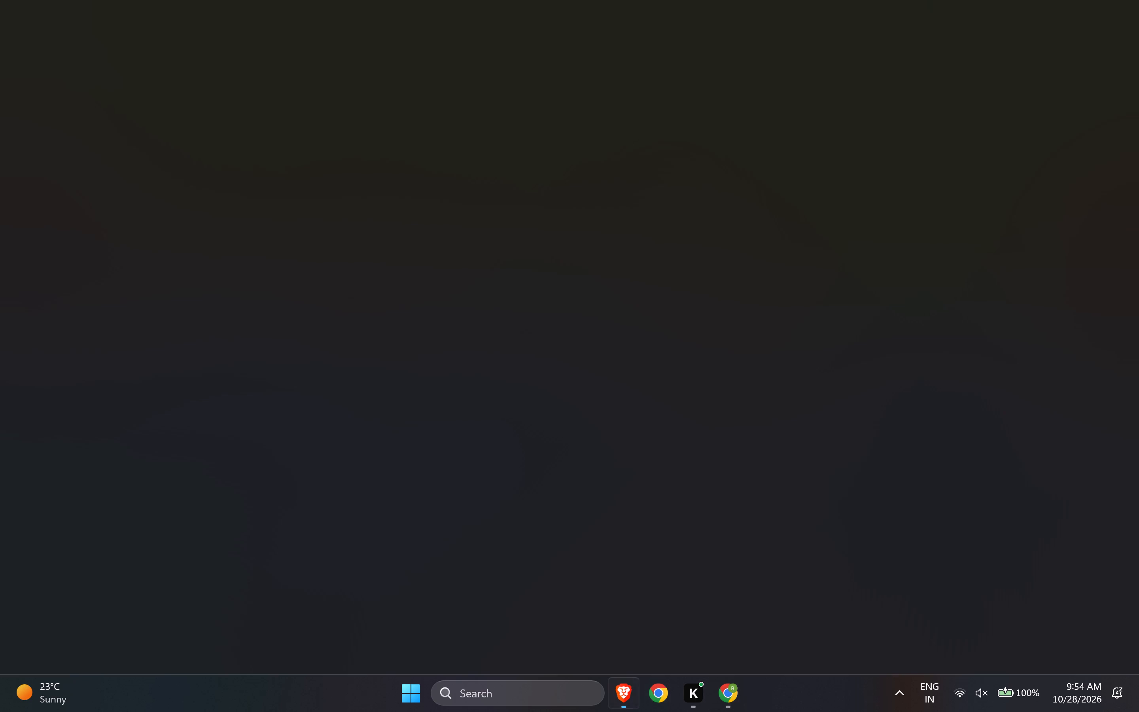
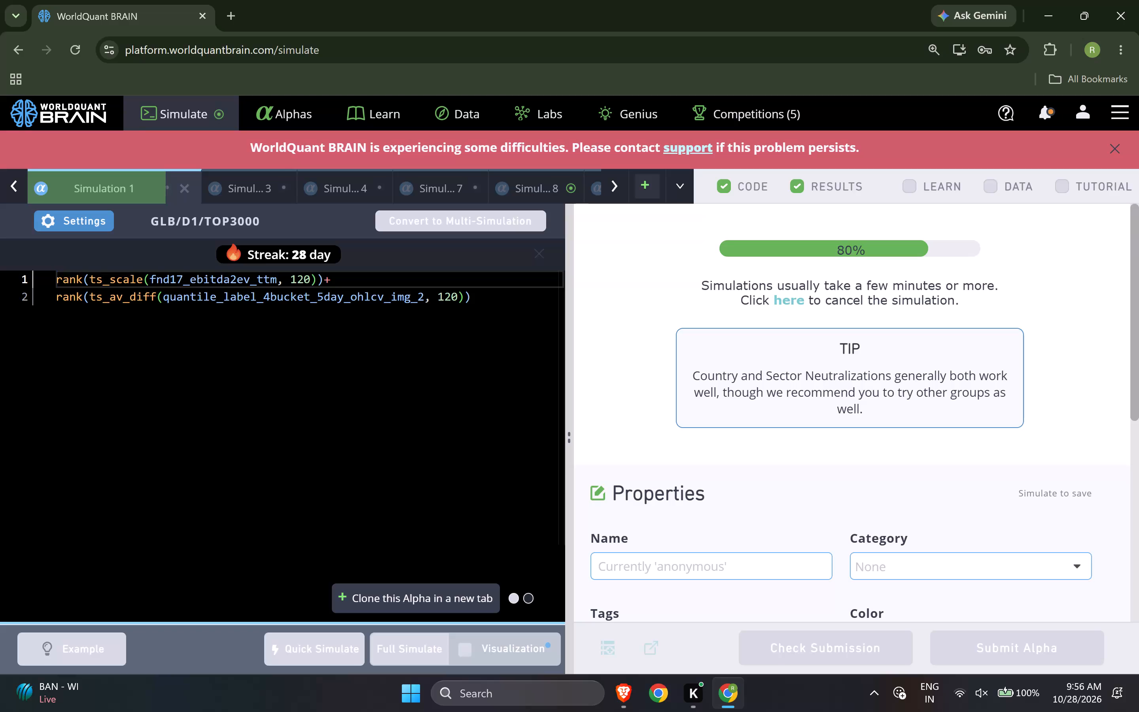
Dismiss the banner about WorldQuant BRAIN experiencing difficulties.
{"action": "left_click", "coordinate": [1124, 142]}
{"action": "left_click", "coordinate": [1122, 143]}
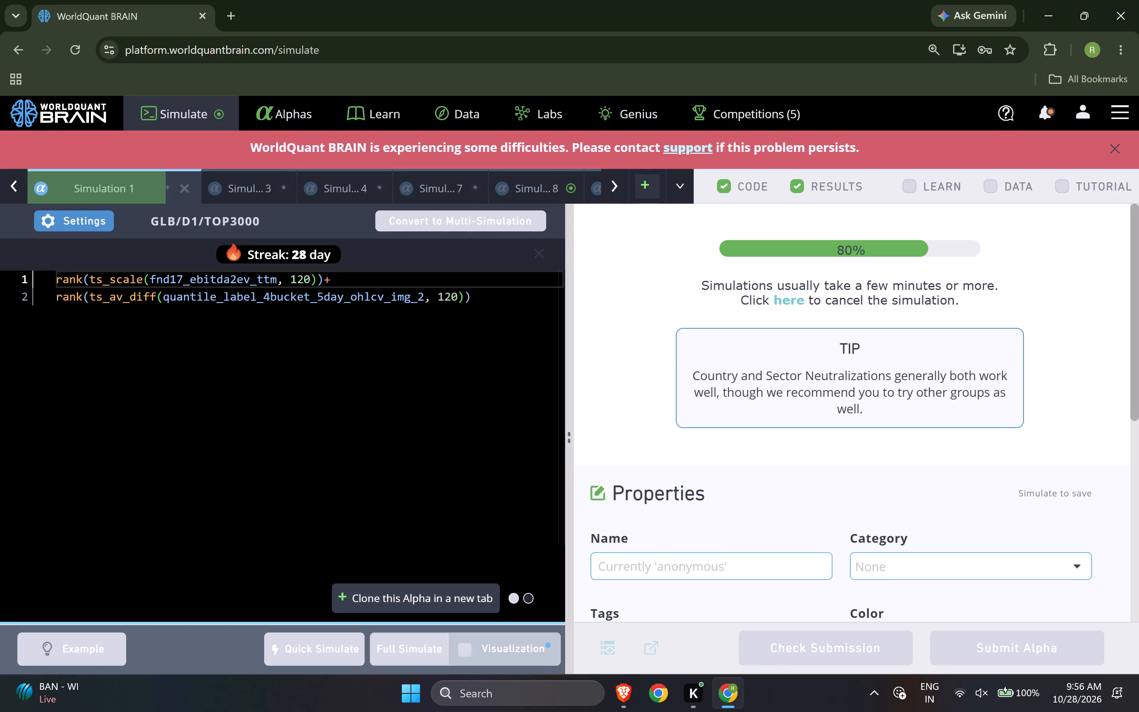
{"action": "left_click", "coordinate": [1119, 146]}
Close all the open simulation tabs, discarding the code that has not been simulated.
{"action": "left_click", "coordinate": [677, 152]}
{"action": "left_click", "coordinate": [616, 291]}
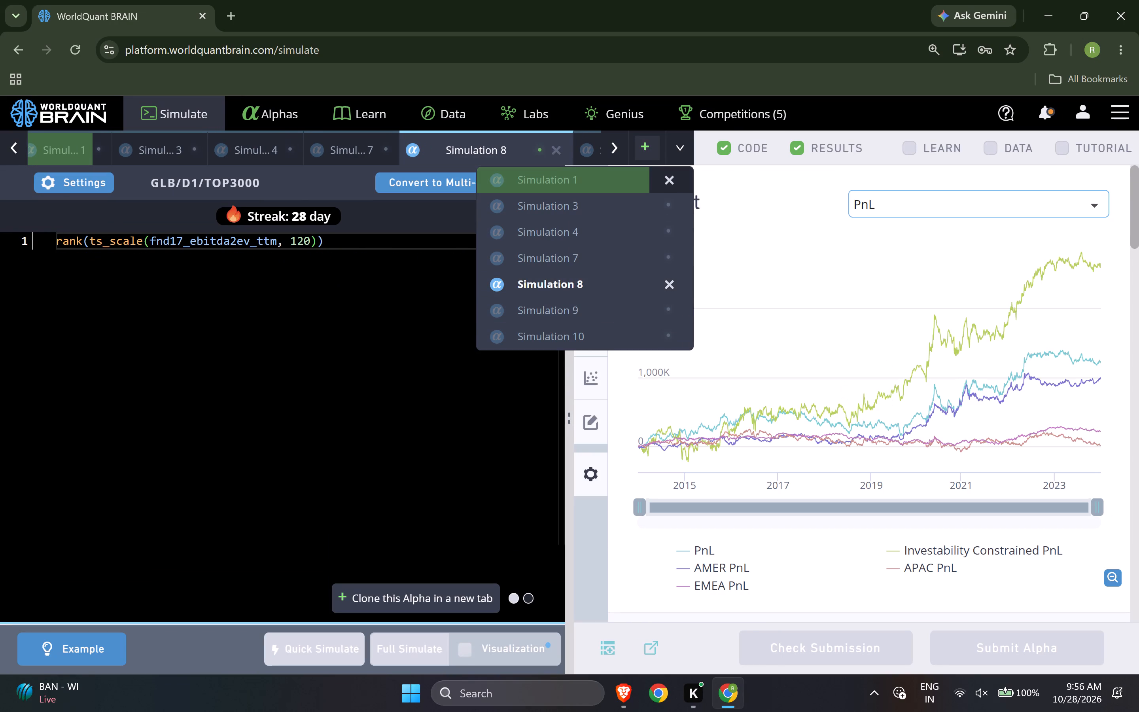
{"action": "triple_click", "coordinate": [669, 184]}
{"action": "double_click", "coordinate": [669, 184]}
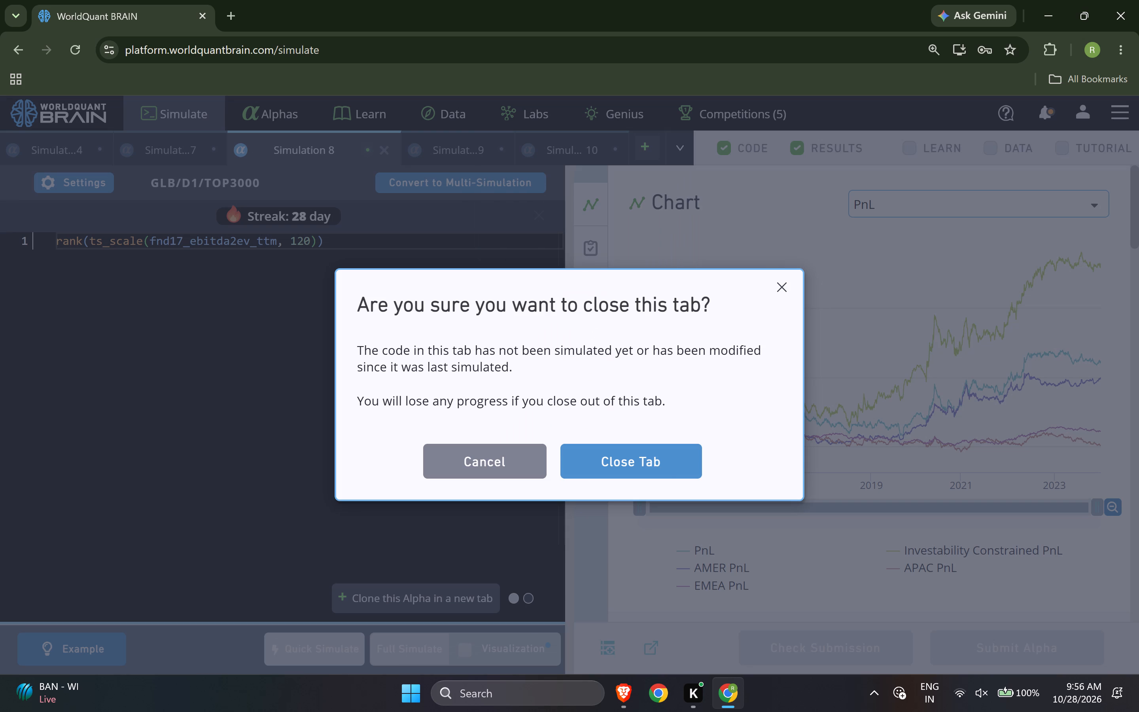
{"action": "left_click", "coordinate": [653, 456]}
{"action": "left_click", "coordinate": [683, 146]}
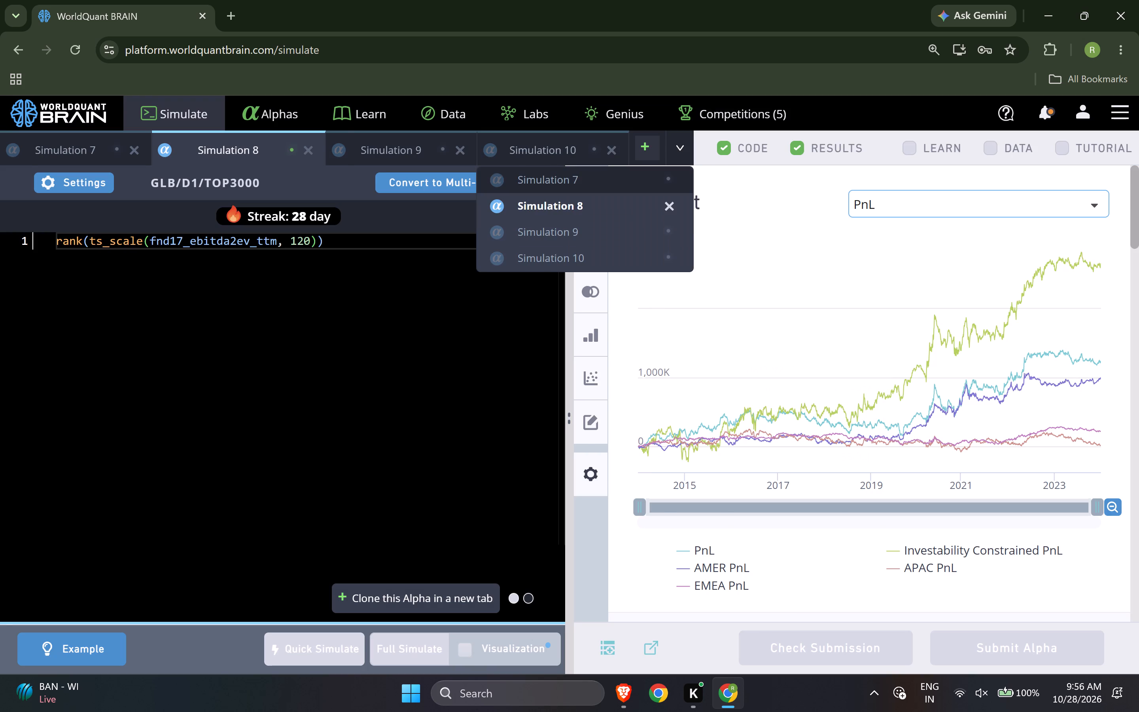
{"action": "triple_click", "coordinate": [674, 178]}
{"action": "left_click", "coordinate": [674, 178]}
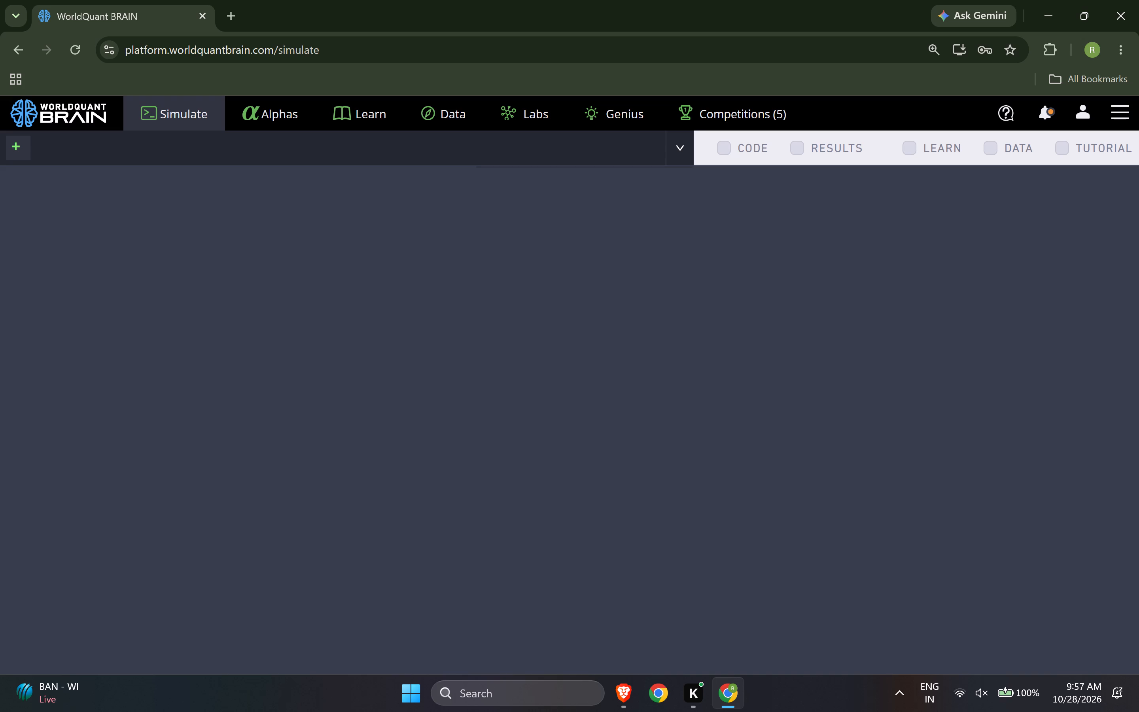
Open a new blank simulation tab.
{"action": "left_click", "coordinate": [5, 143]}
{"action": "left_click", "coordinate": [83, 191]}
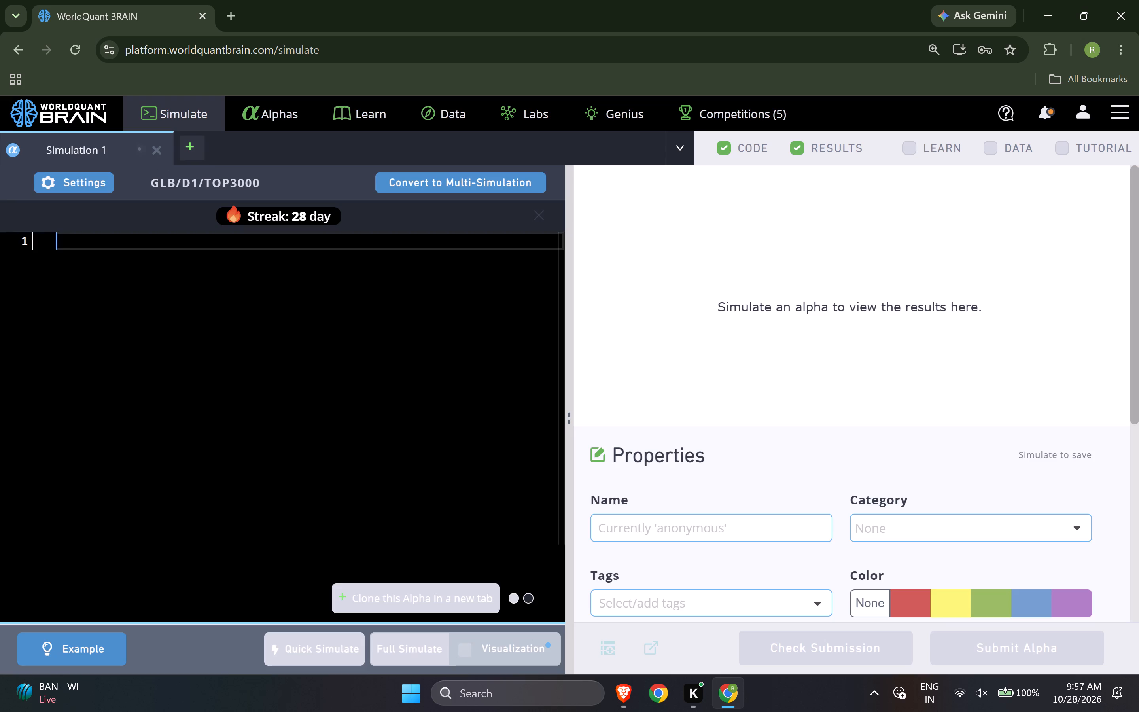
Open the regular alpha tmr from the unsubmitted alphas and run its submission check.
{"action": "left_click", "coordinate": [278, 129]}
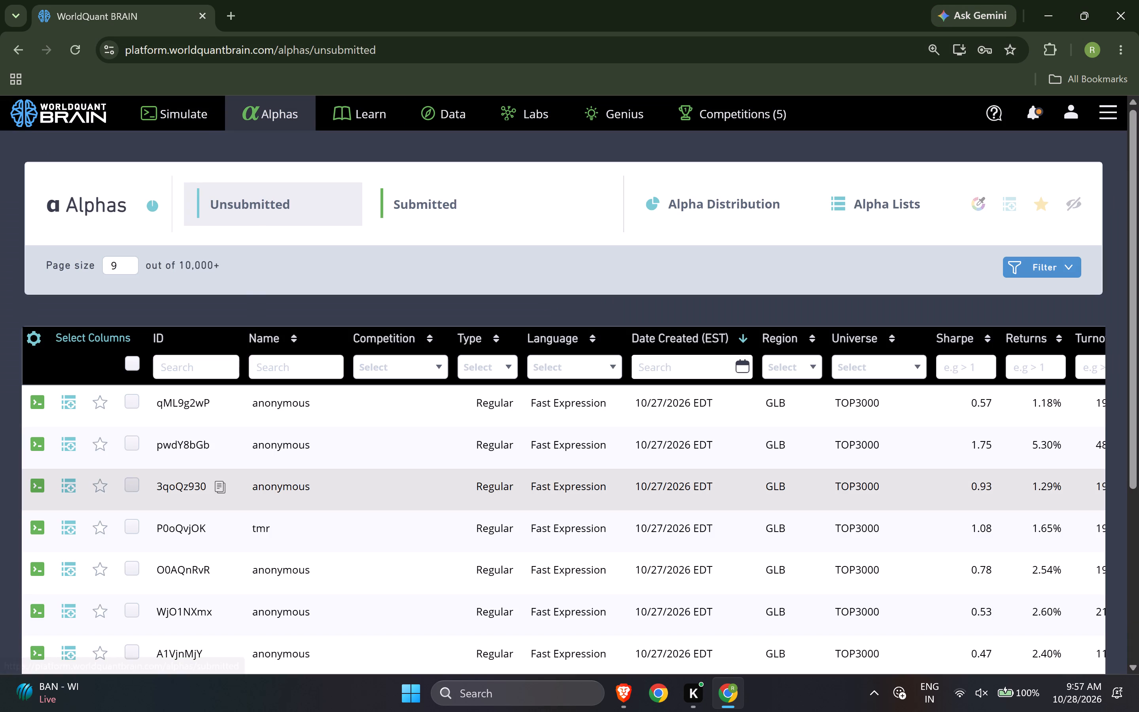
{"action": "left_click", "coordinate": [282, 532]}
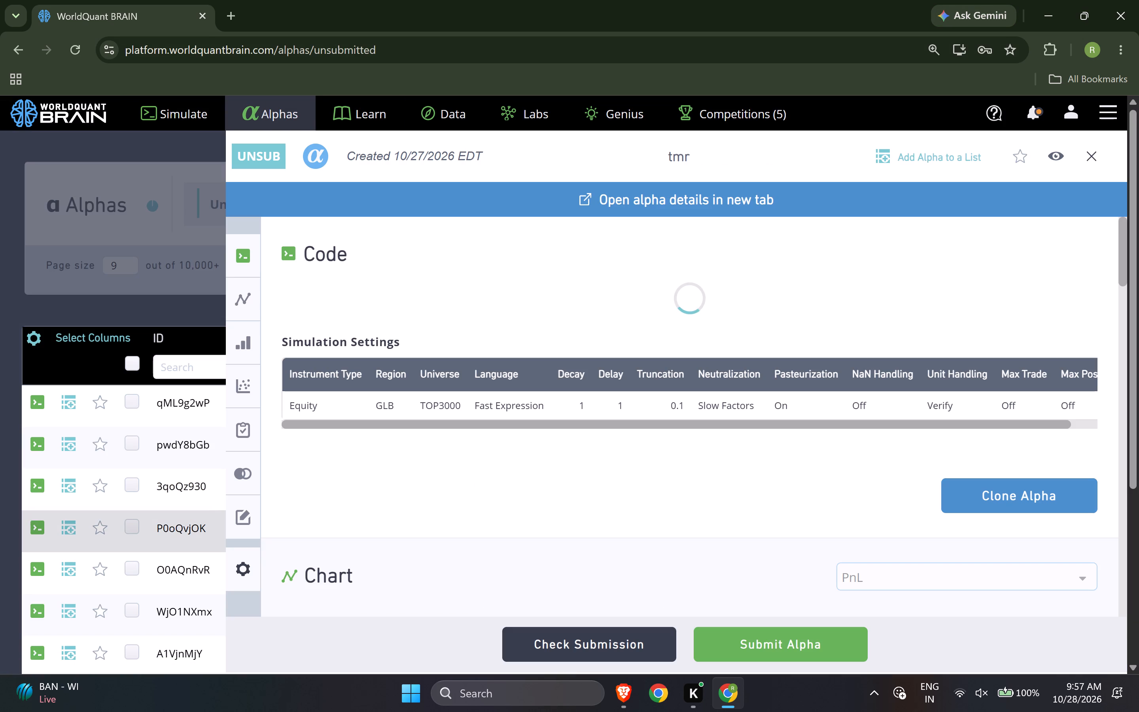
{"action": "left_click_drag", "start_coordinate": [1120, 242], "coordinate": [1138, 292]}
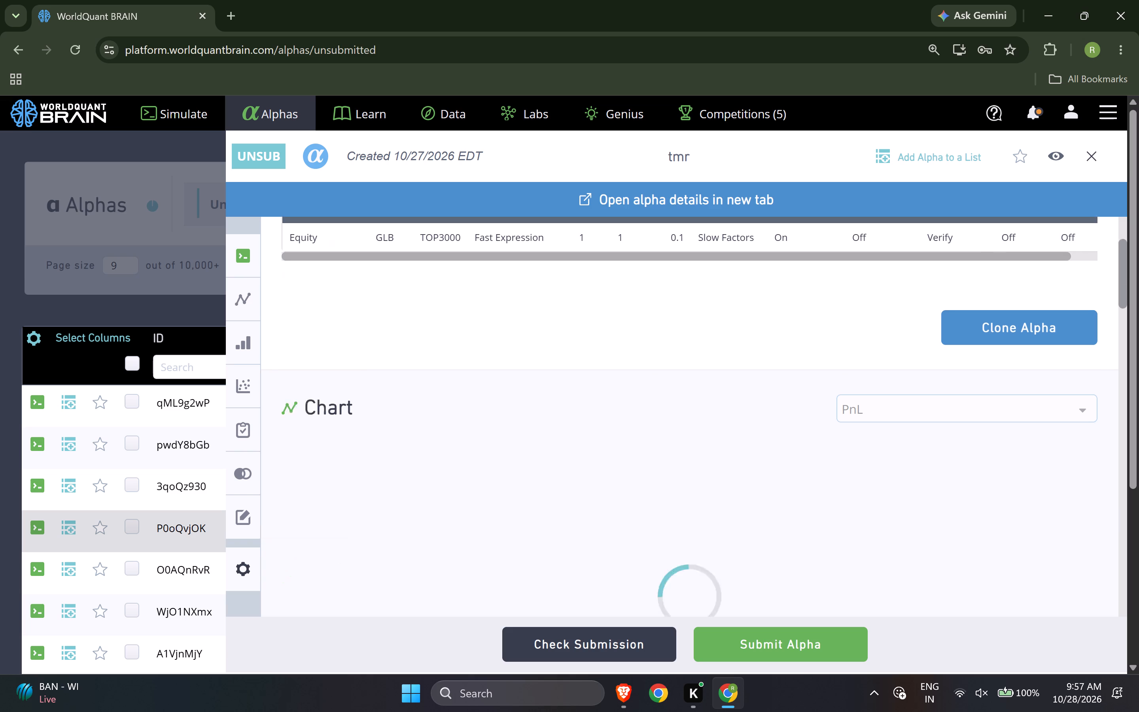
{"action": "left_click_drag", "start_coordinate": [1138, 292], "coordinate": [1134, 563]}
{"action": "left_click", "coordinate": [1134, 565]}
{"action": "left_click", "coordinate": [1134, 568]}
{"action": "left_click", "coordinate": [636, 642]}
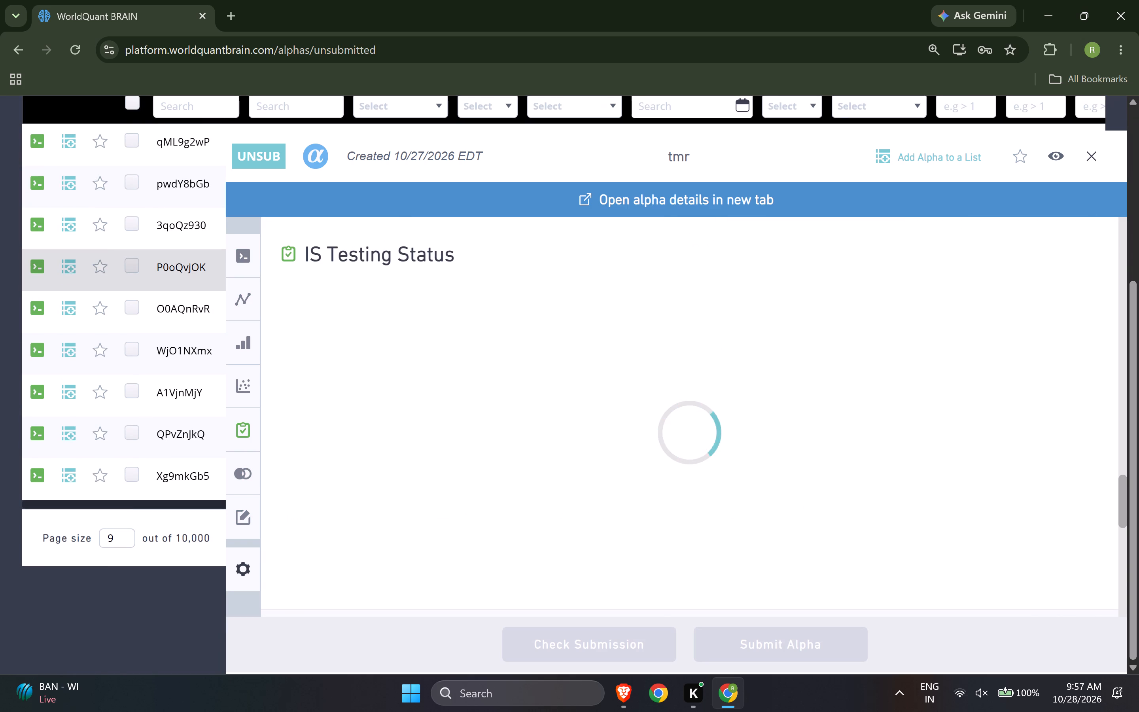
Examine the failed test in the tmr alpha's IS Testing Status, and close the alpha's details.
{"action": "scroll", "coordinate": [176, 399], "scroll_direction": "up", "scroll_amount": 2}
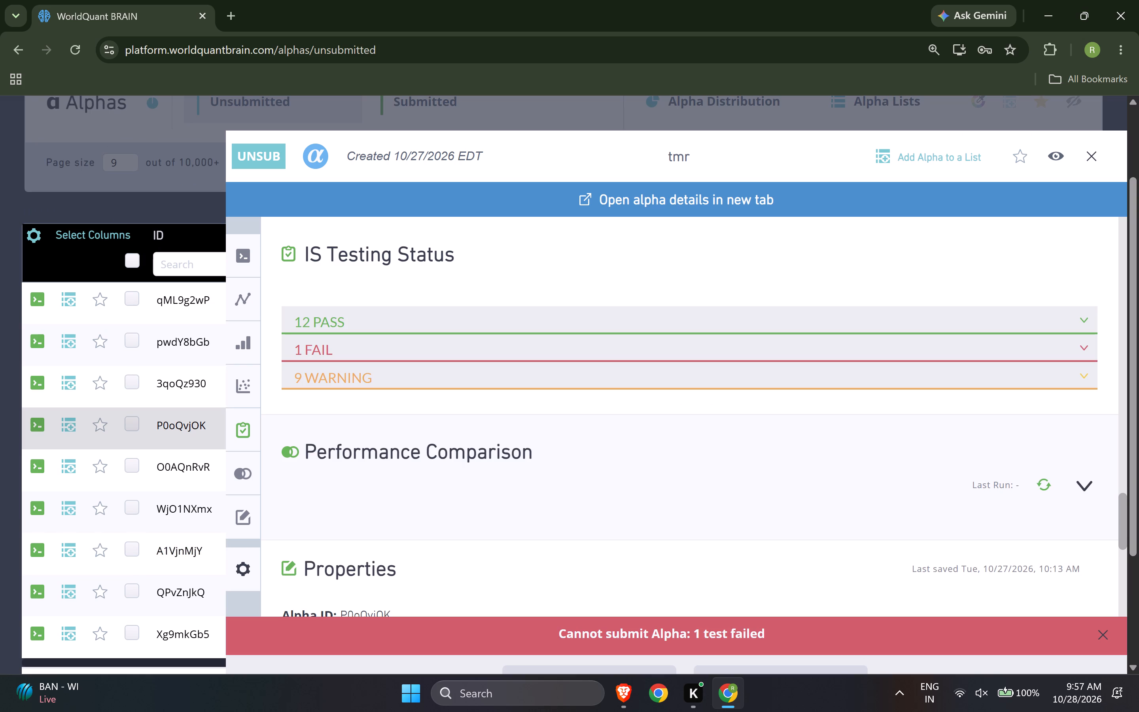
{"action": "left_click", "coordinate": [603, 355]}
{"action": "scroll", "coordinate": [134, 171], "scroll_direction": "up", "scroll_amount": 3}
{"action": "scroll", "coordinate": [139, 193], "scroll_direction": "down", "scroll_amount": 1}
{"action": "scroll", "coordinate": [139, 195], "scroll_direction": "up", "scroll_amount": 3}
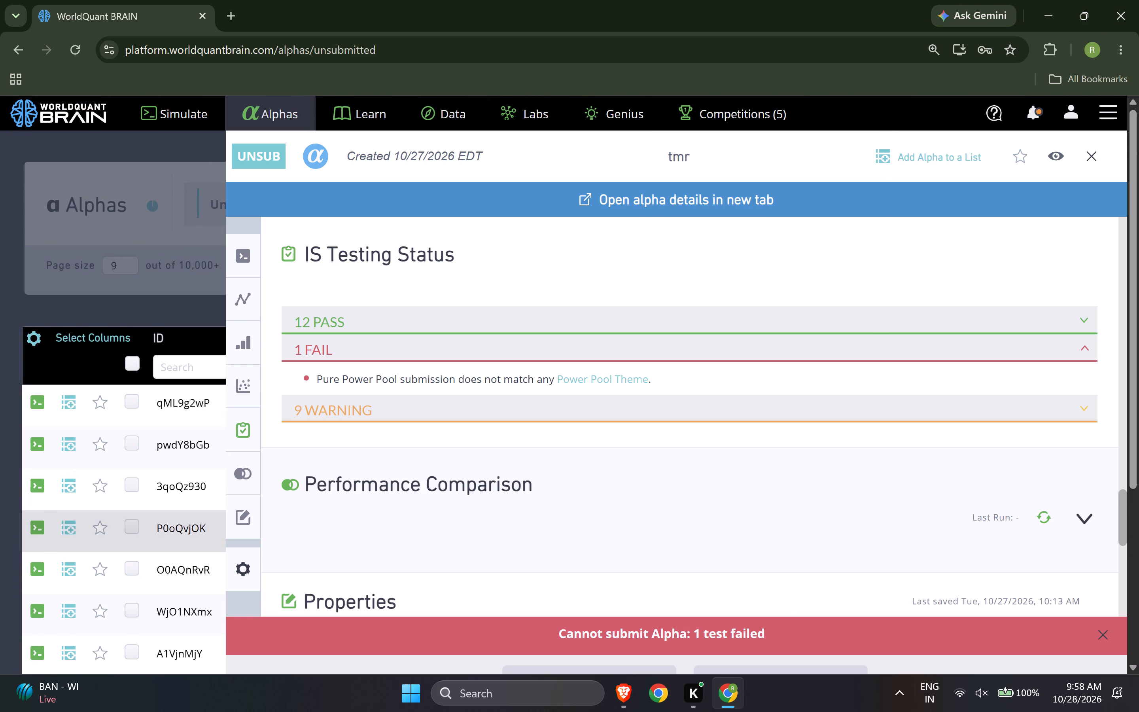
{"action": "left_click", "coordinate": [1092, 154]}
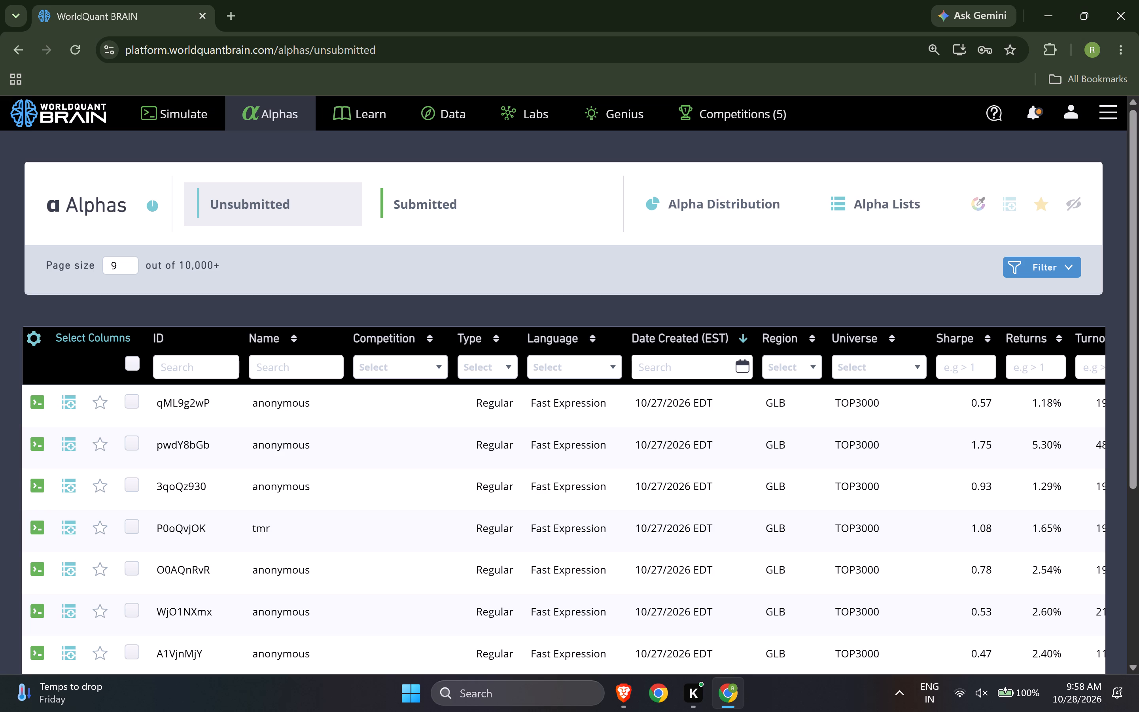
Filter the unsubmitted alphas by type Super.
{"action": "left_click", "coordinate": [501, 372]}
{"action": "left_click", "coordinate": [492, 496]}
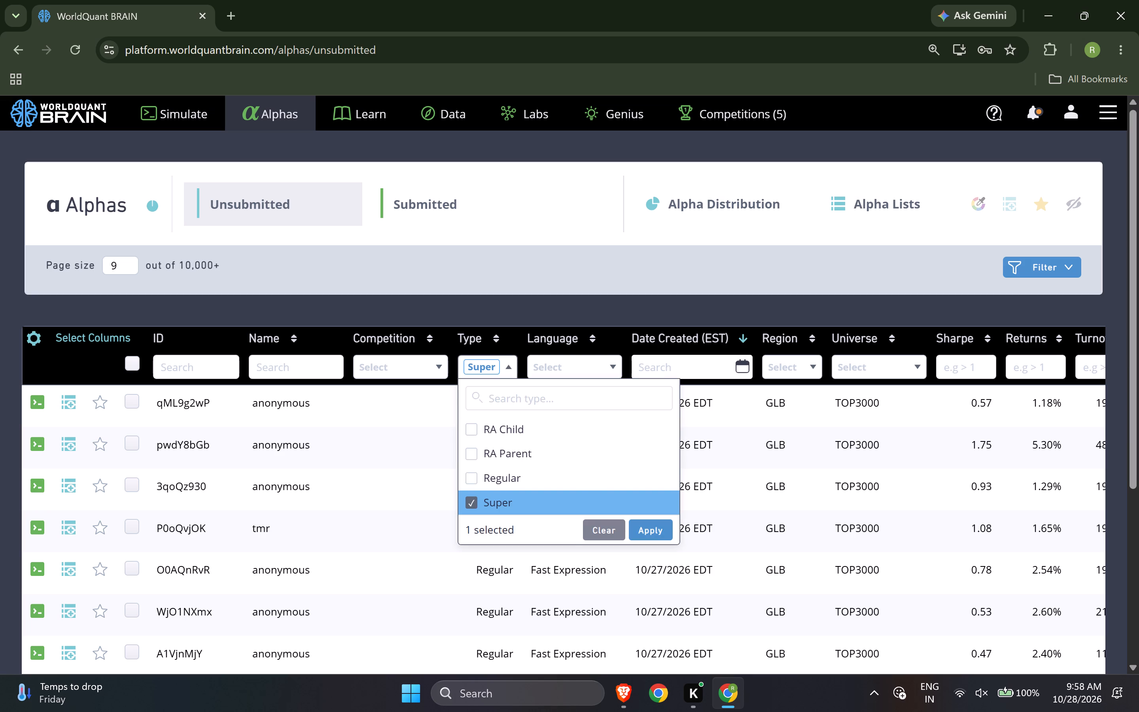
{"action": "left_click", "coordinate": [645, 528]}
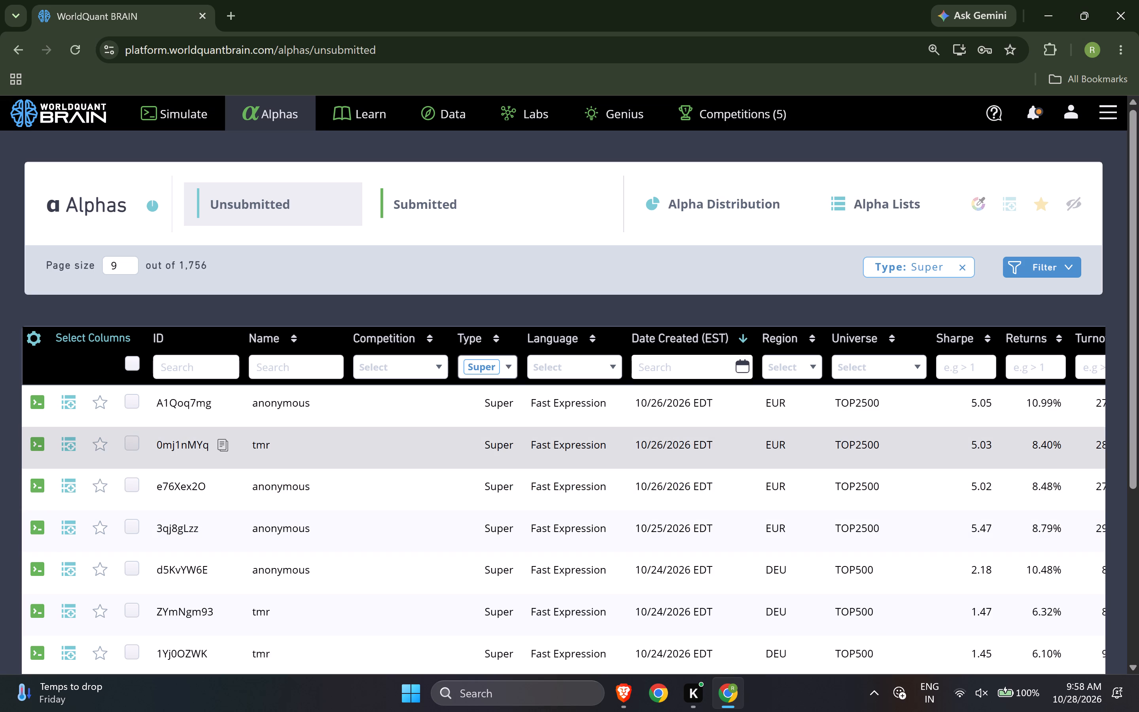
Fill both expression descriptions of the SuperAlpha tmr (0mj1nMYq) with the copied sentence "Short descriptions of your Selection Expression and Combo Expression are required to submit this SuperAlpha.".
{"action": "left_click", "coordinate": [269, 449]}
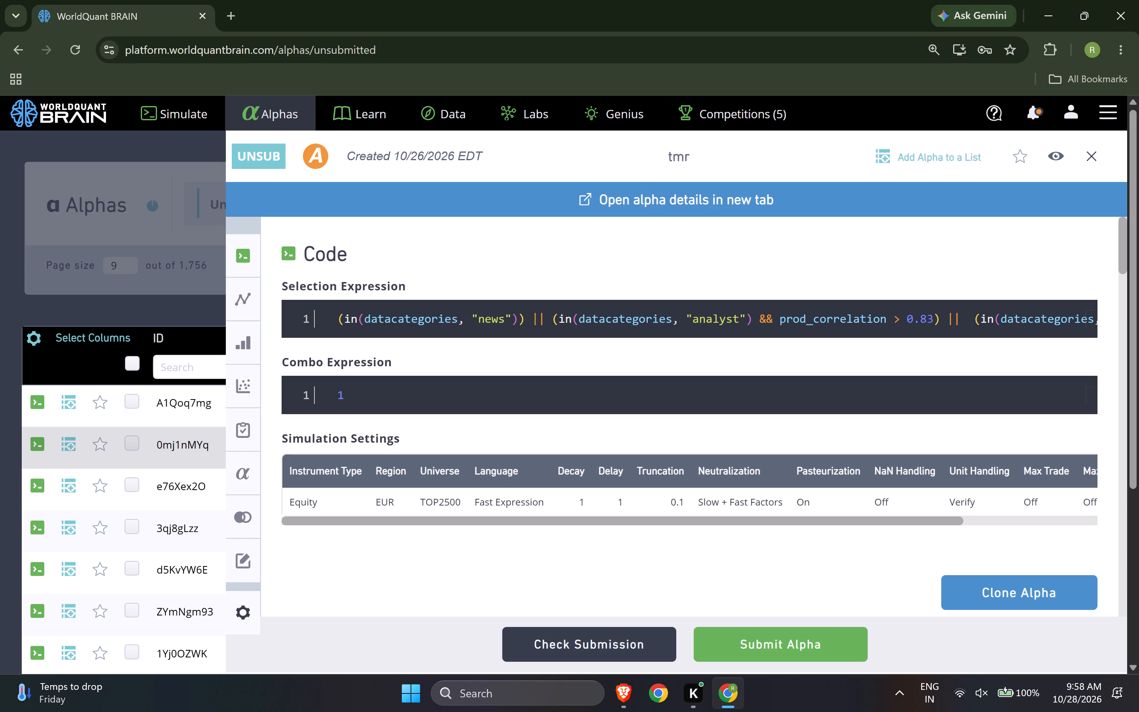
{"action": "left_click_drag", "start_coordinate": [1122, 239], "coordinate": [1112, 480]}
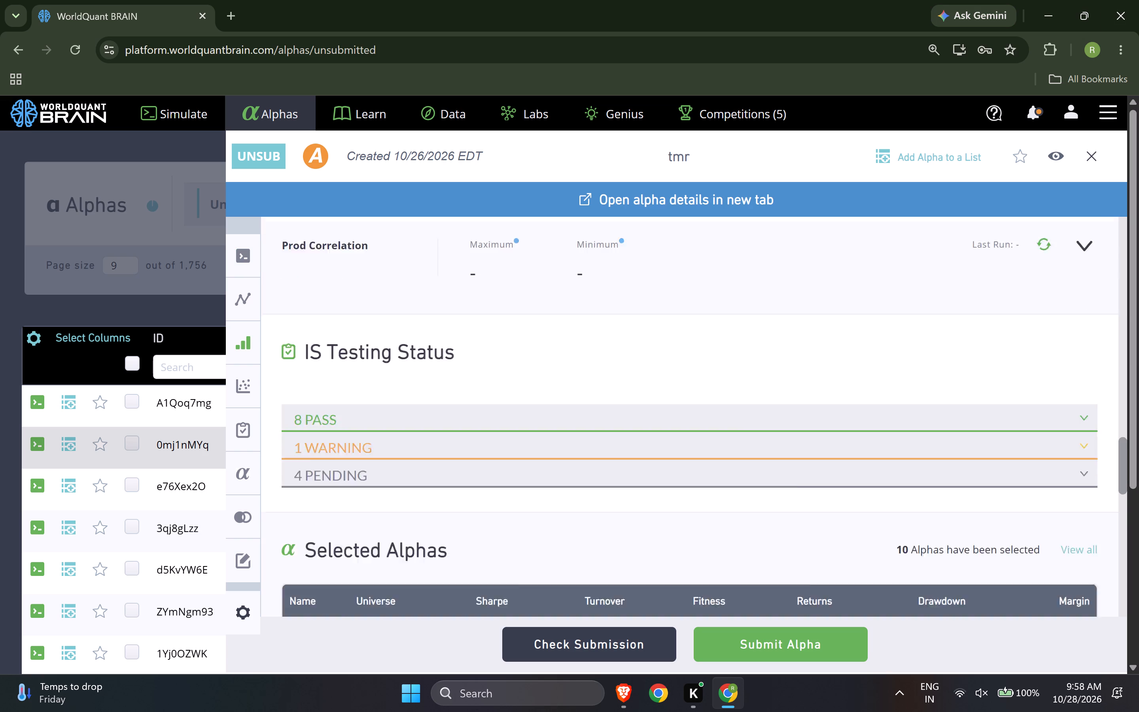
{"action": "left_click_drag", "start_coordinate": [1112, 480], "coordinate": [1121, 656]}
{"action": "left_click_drag", "start_coordinate": [929, 339], "coordinate": [479, 322]}
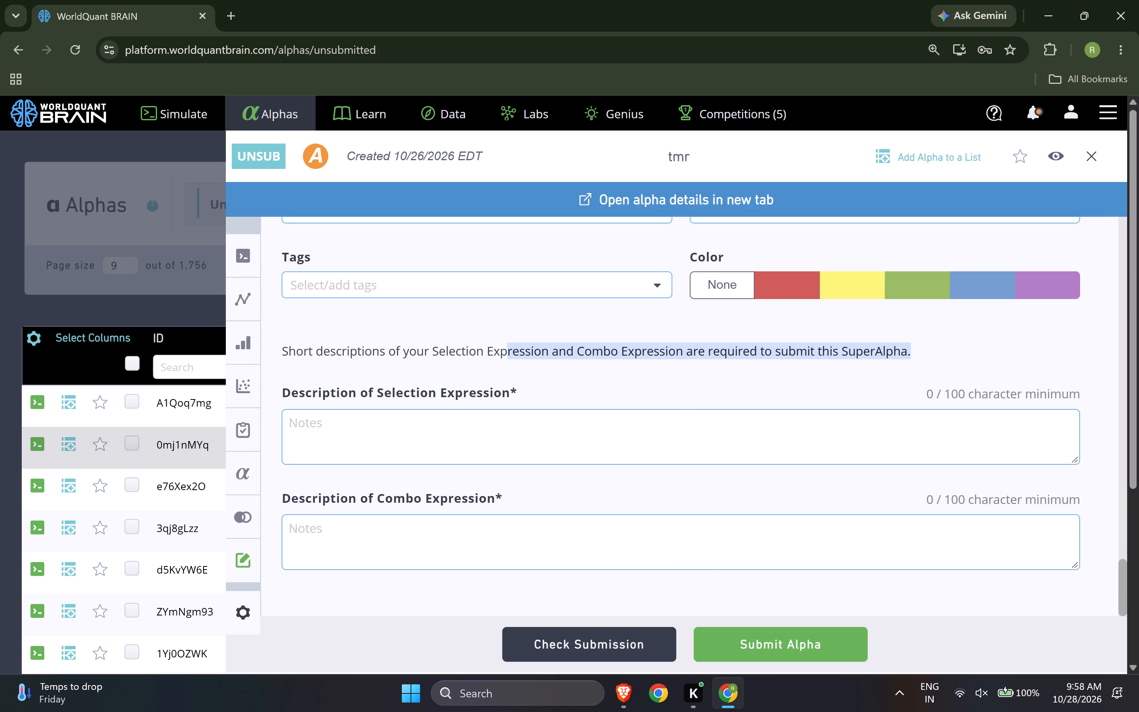
{"action": "left_click_drag", "start_coordinate": [479, 322], "coordinate": [269, 348]}
{"action": "key", "text": "ctrl+c"}
{"action": "left_click", "coordinate": [498, 420]}
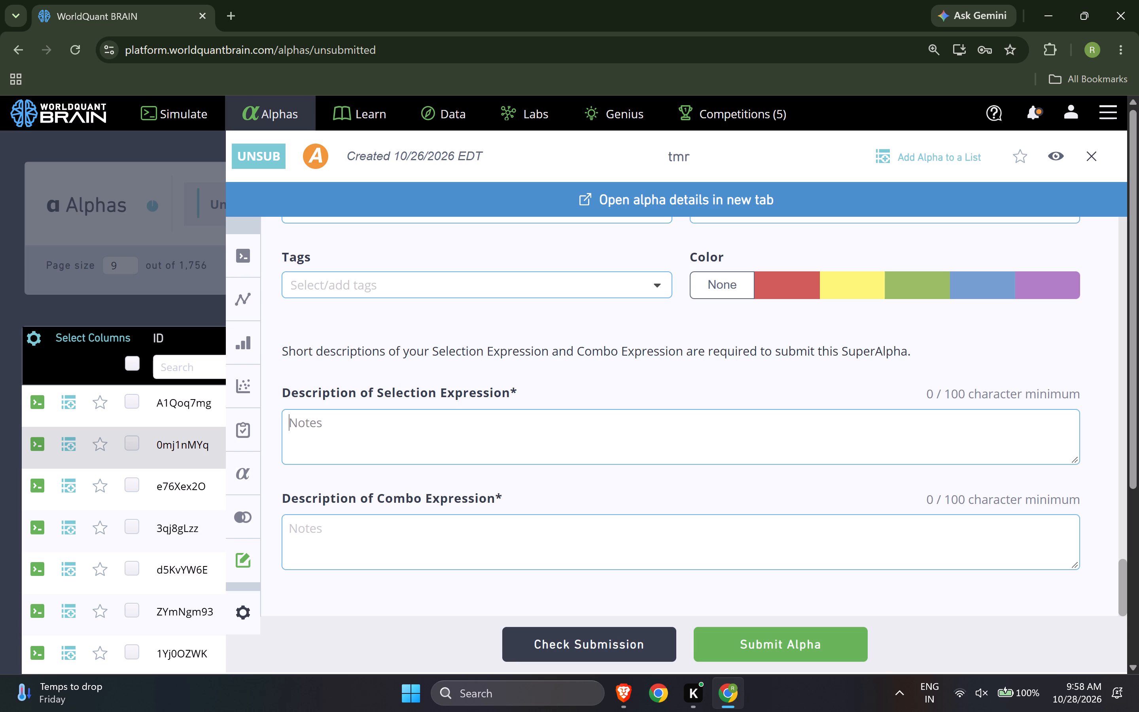
{"action": "key", "text": "ctrl+v"}
{"action": "left_click", "coordinate": [560, 536]}
{"action": "key", "text": "ctrl+v"}
Run the submission check on the SuperAlpha tmr.
{"action": "scroll", "coordinate": [711, 413], "scroll_direction": "up", "scroll_amount": 3}
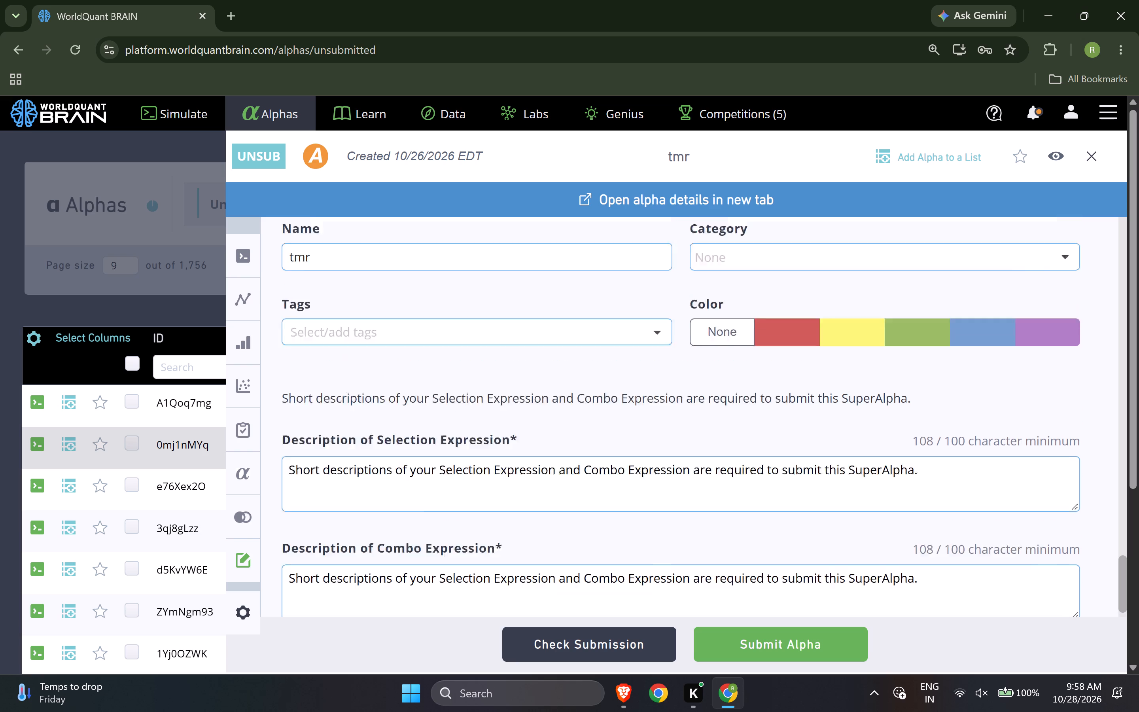
{"action": "scroll", "coordinate": [711, 412], "scroll_direction": "up", "scroll_amount": 2}
{"action": "scroll", "coordinate": [712, 419], "scroll_direction": "down", "scroll_amount": 2}
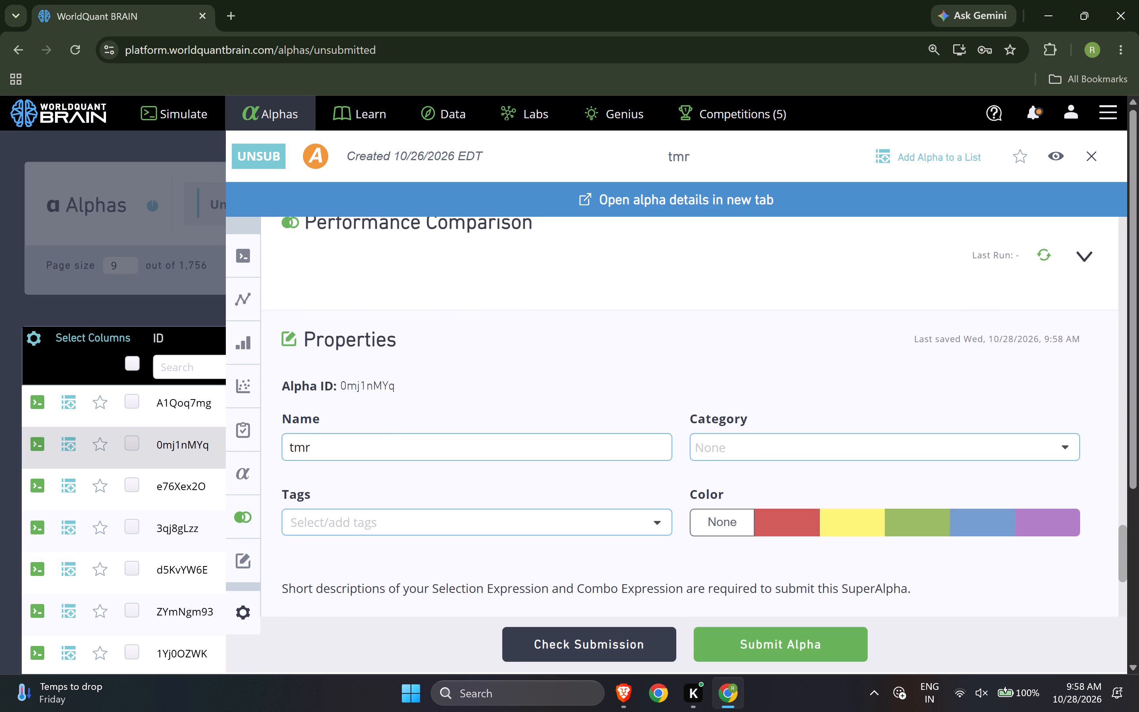
{"action": "left_click", "coordinate": [614, 646]}
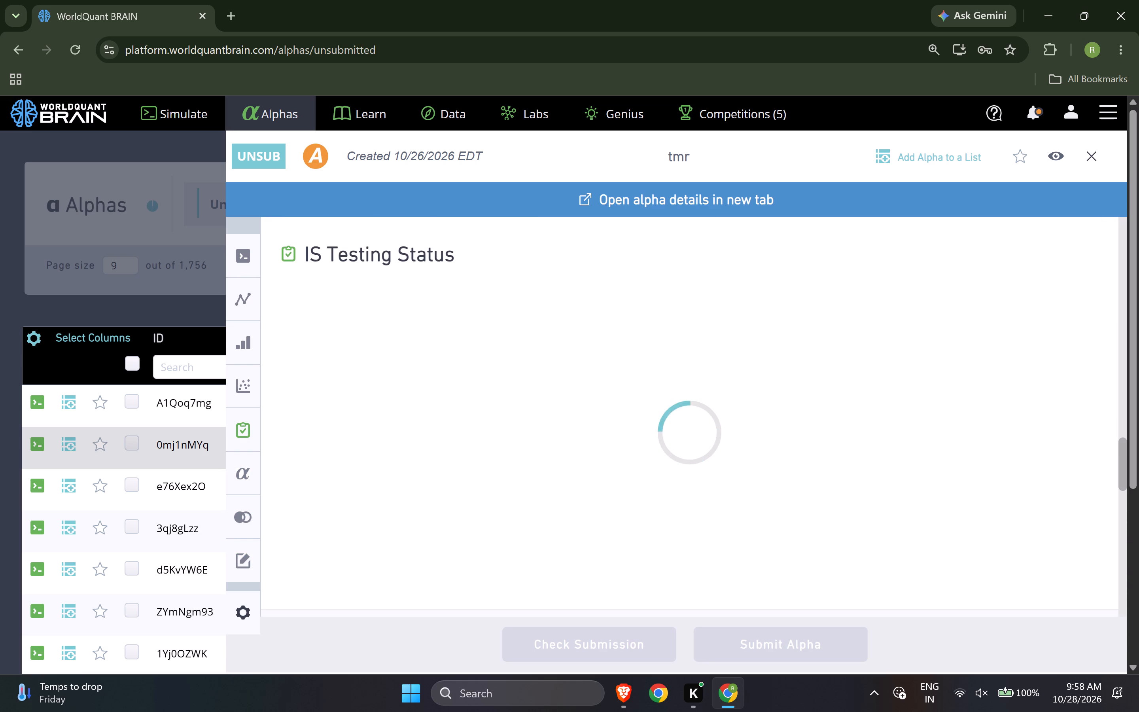
Open the Data page in a new browser tab and switch to it.
{"action": "right_click", "coordinate": [453, 101]}
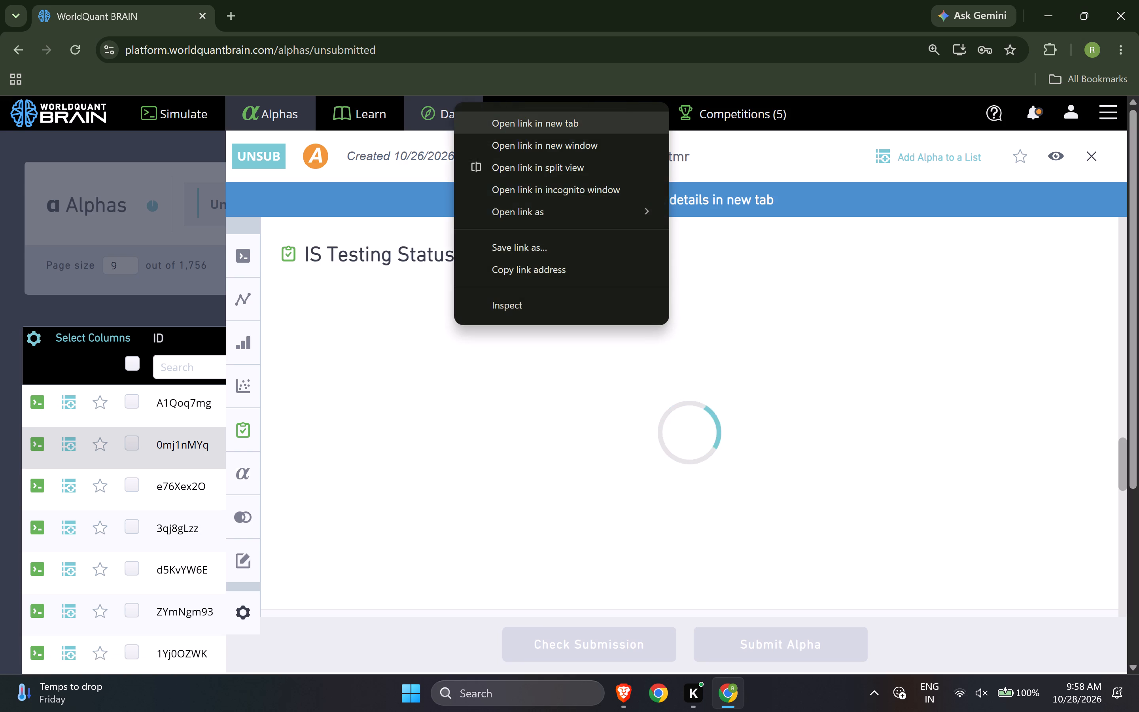
{"action": "left_click", "coordinate": [502, 117]}
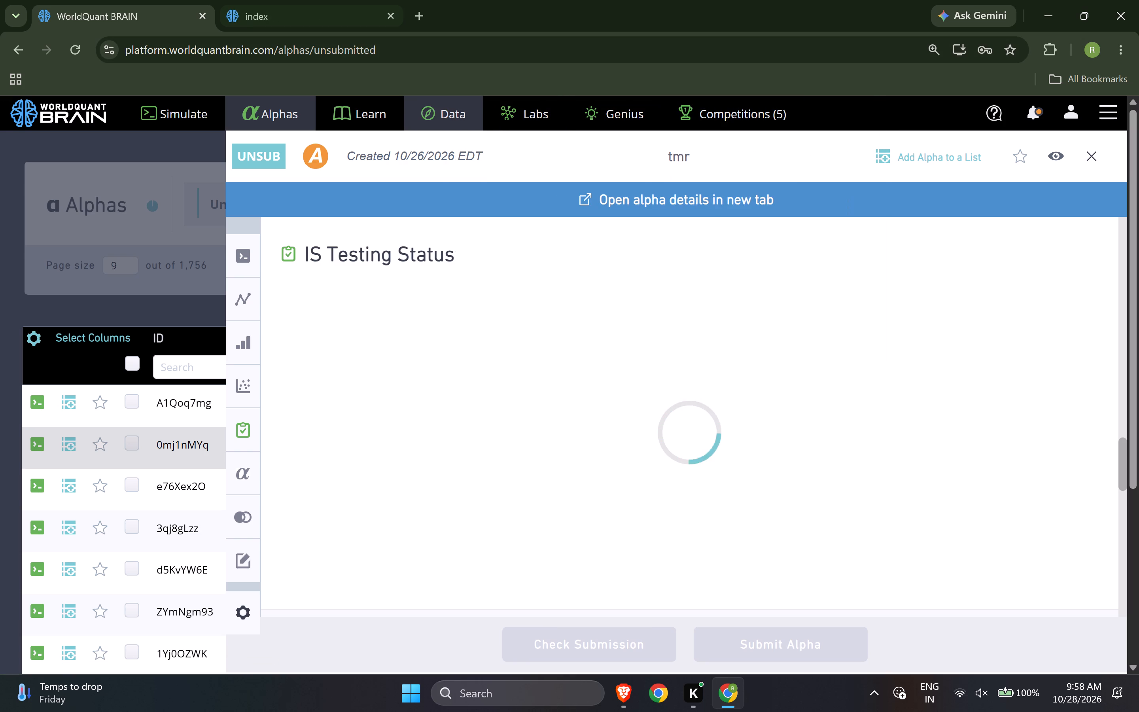
{"action": "left_click", "coordinate": [325, 7]}
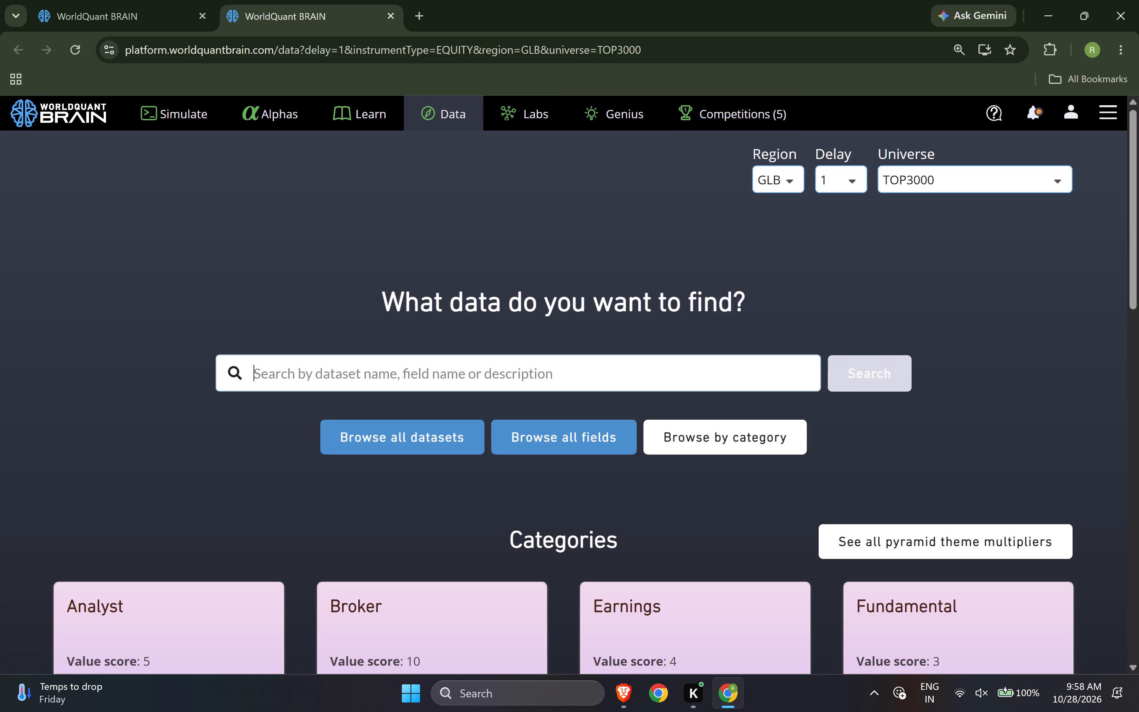
Open the Daylight Saving Time announcement from the notifications and mark it as read.
{"action": "left_click", "coordinate": [1035, 115]}
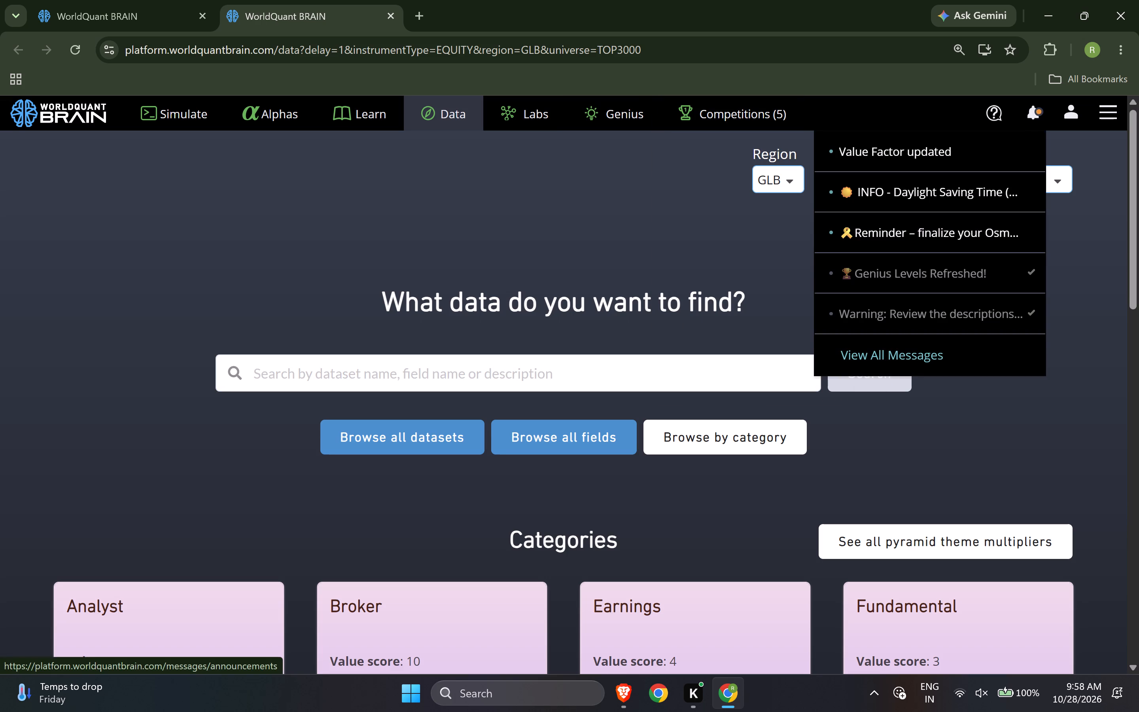
{"action": "left_click", "coordinate": [933, 196]}
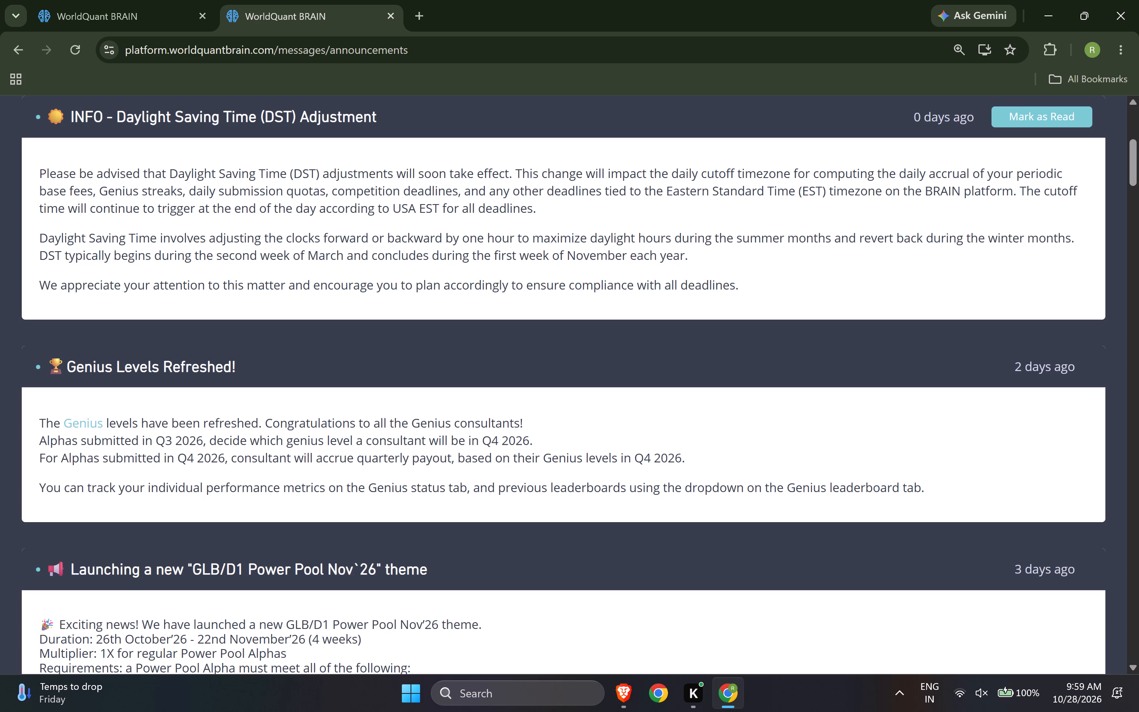
{"action": "left_click", "coordinate": [1040, 125]}
Open the consultant leaderboard linked in the "Value Factor updated" announcement.
{"action": "scroll", "coordinate": [971, 171], "scroll_direction": "up", "scroll_amount": 2}
{"action": "scroll", "coordinate": [883, 195], "scroll_direction": "down", "scroll_amount": 1}
{"action": "scroll", "coordinate": [863, 200], "scroll_direction": "up", "scroll_amount": 1}
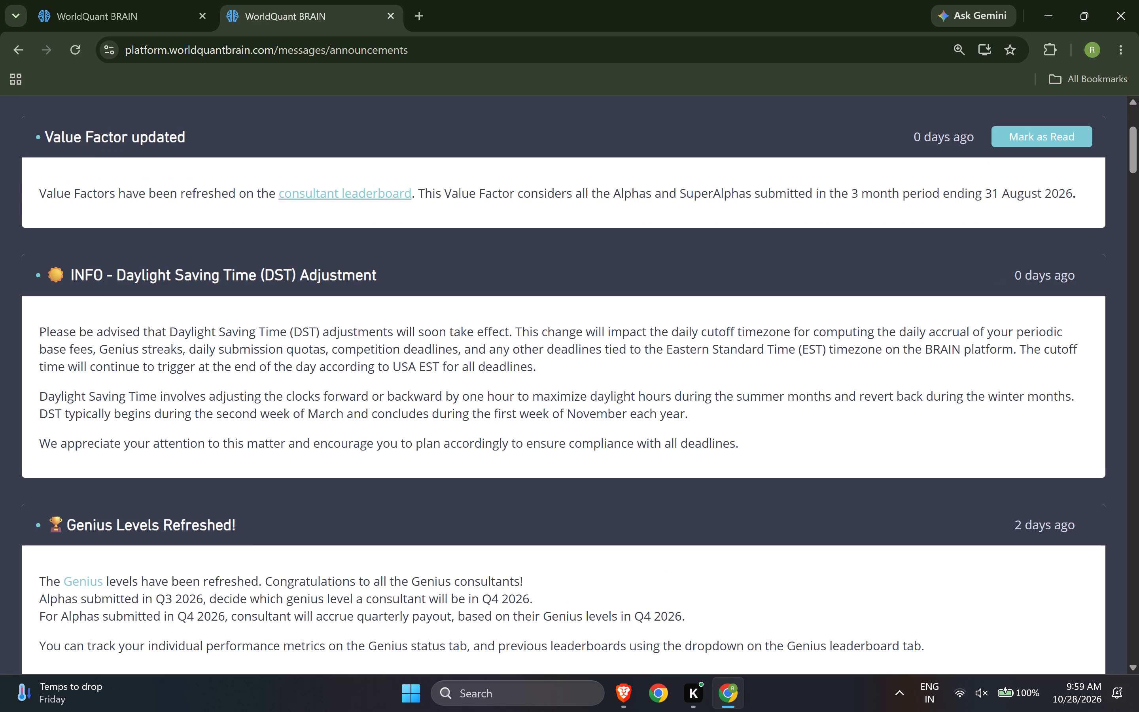
{"action": "left_click", "coordinate": [389, 195]}
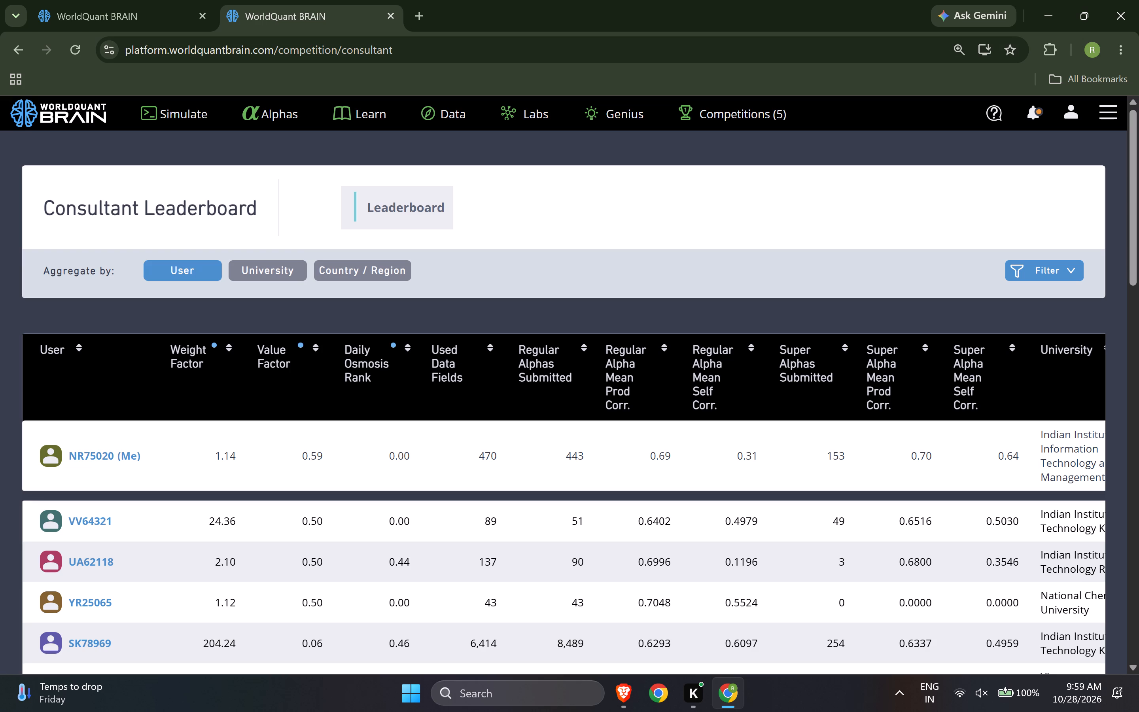
Reload the consultant leaderboard and examine the own entry and the other consultants' weight and value factors.
{"action": "left_click", "coordinate": [74, 59]}
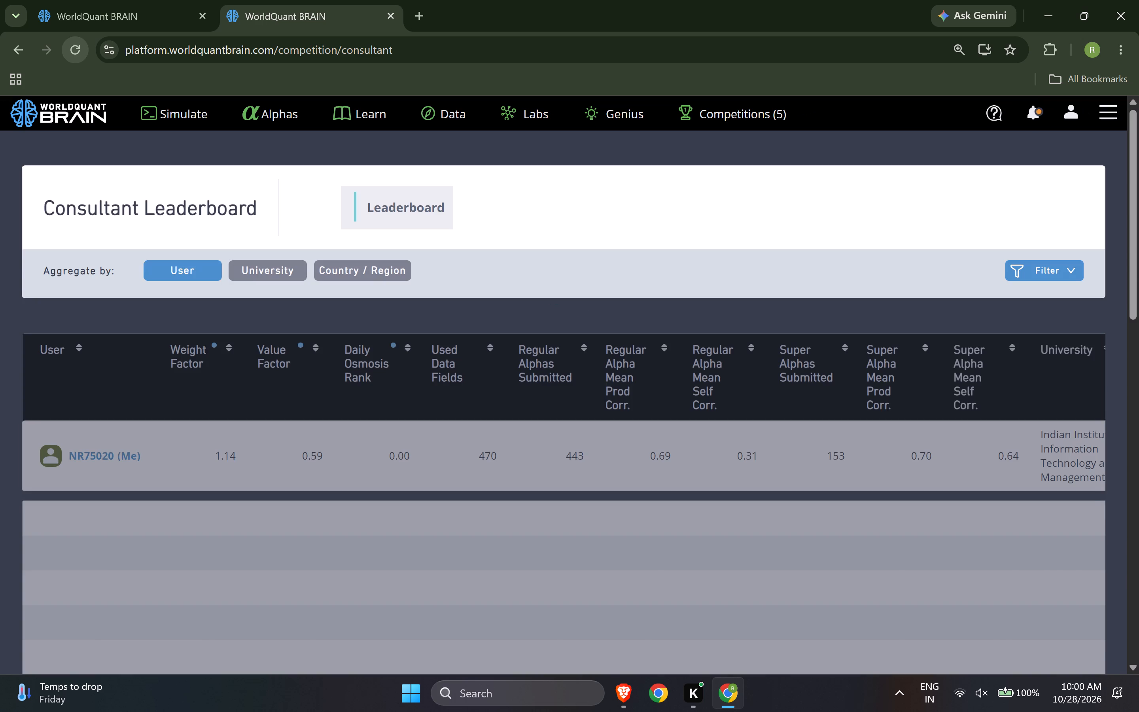
{"action": "scroll", "coordinate": [443, 323], "scroll_direction": "down", "scroll_amount": 1}
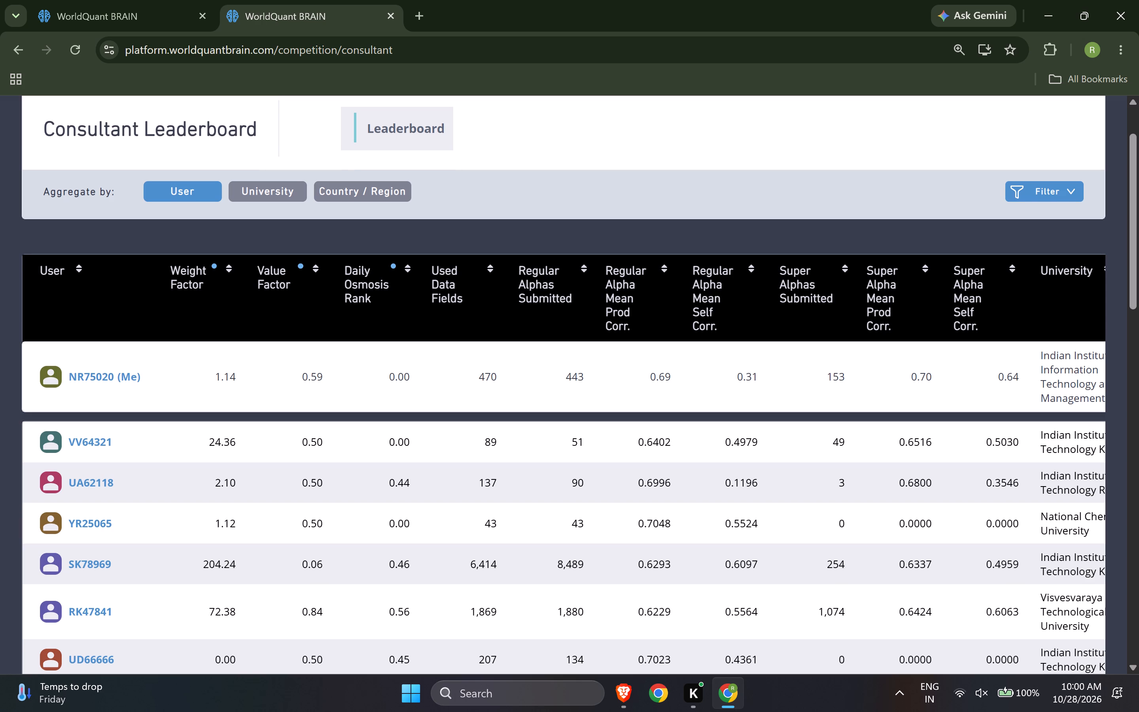
{"action": "scroll", "coordinate": [641, 256], "scroll_direction": "down", "scroll_amount": 3}
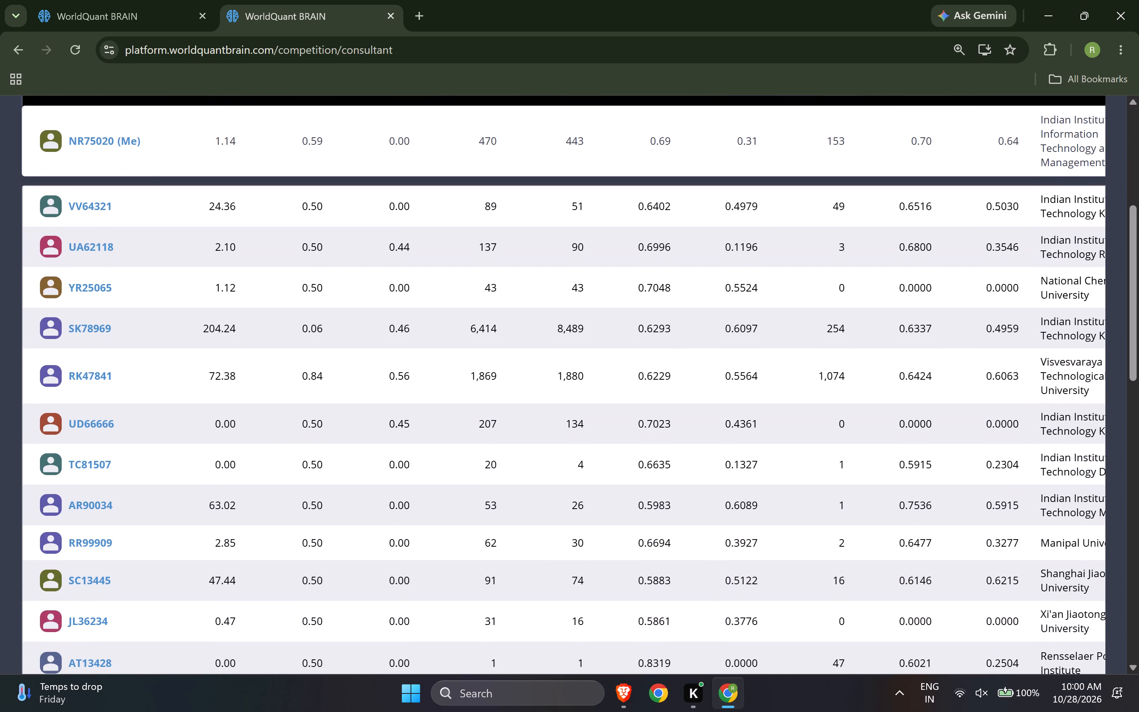
{"action": "scroll", "coordinate": [615, 265], "scroll_direction": "up", "scroll_amount": 2}
{"action": "scroll", "coordinate": [614, 263], "scroll_direction": "down", "scroll_amount": 2}
{"action": "scroll", "coordinate": [614, 263], "scroll_direction": "up", "scroll_amount": 2}
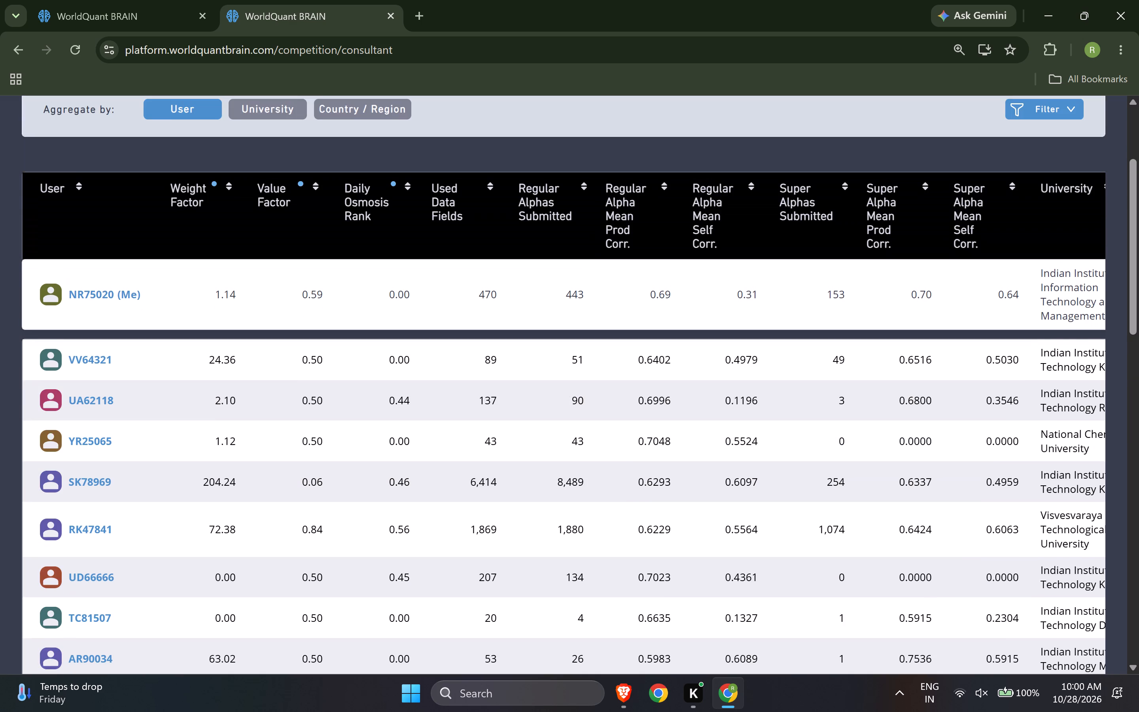
{"action": "scroll", "coordinate": [614, 263], "scroll_direction": "down", "scroll_amount": 1}
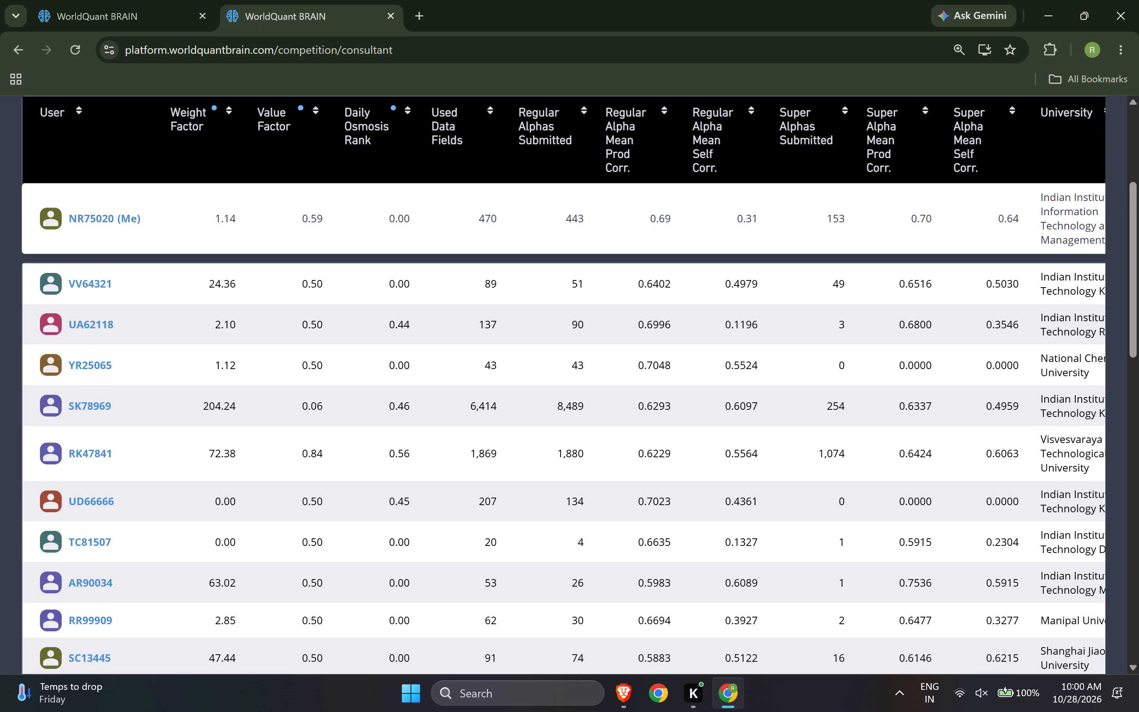
{"action": "scroll", "coordinate": [596, 394], "scroll_direction": "down", "scroll_amount": 1}
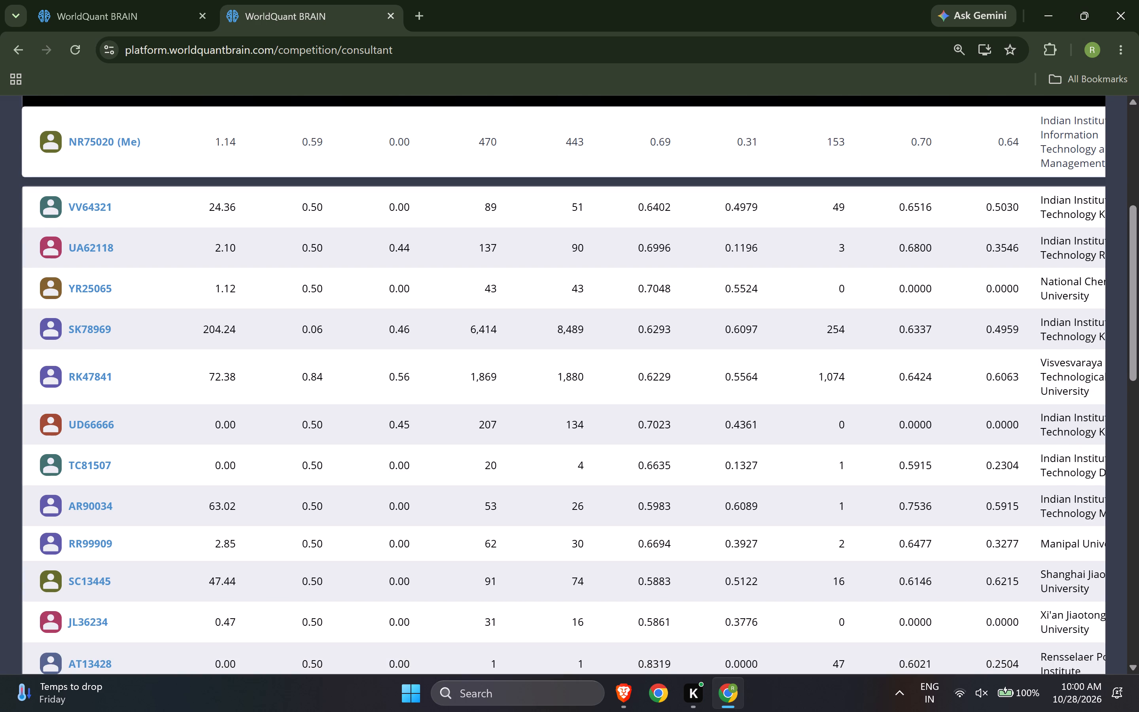
Leave the consultant leaderboard and open the Simulate page in the same browser tab.
{"action": "scroll", "coordinate": [611, 408], "scroll_direction": "up", "scroll_amount": 4}
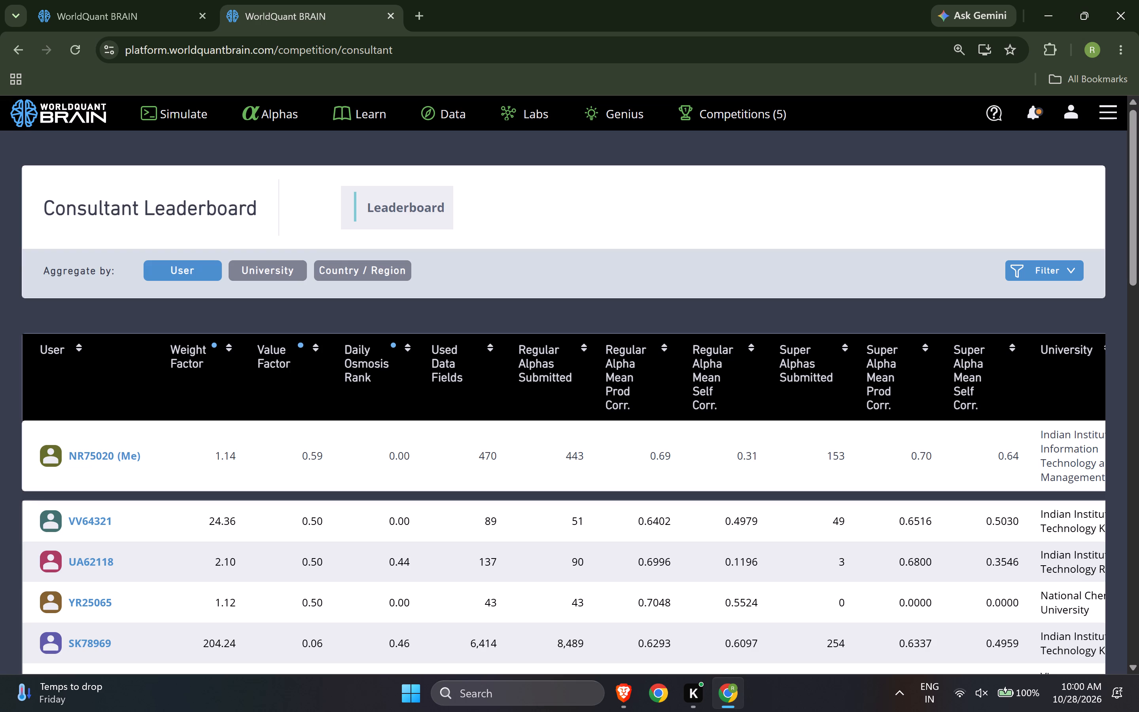
{"action": "left_click_drag", "start_coordinate": [329, 455], "coordinate": [250, 455]}
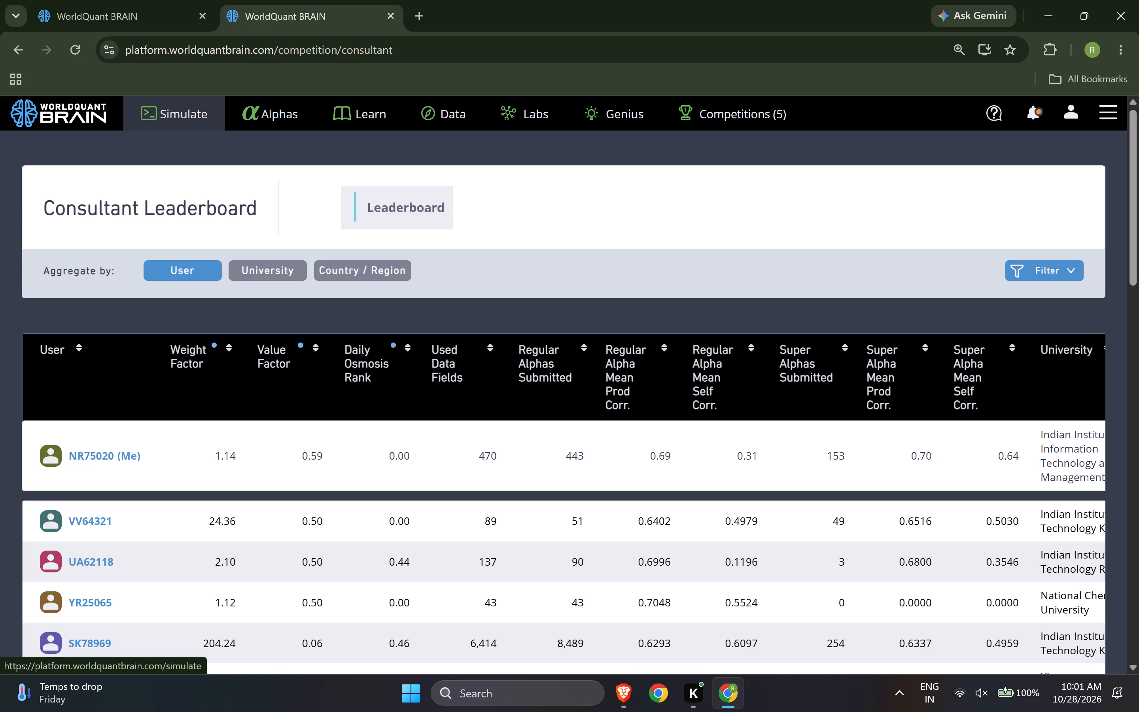
{"action": "left_click", "coordinate": [172, 112]}
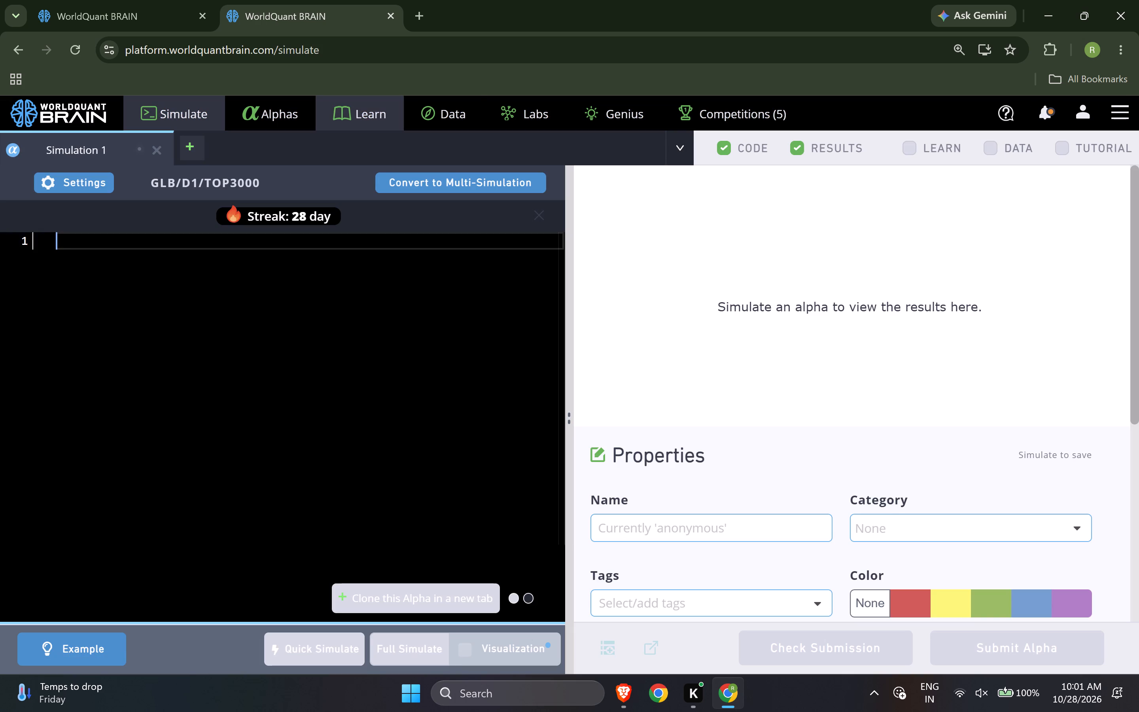
Return to the unsubmitted SuperAlpha tmr, expand its passed IS tests, and submit it.
{"action": "left_click", "coordinate": [166, 0]}
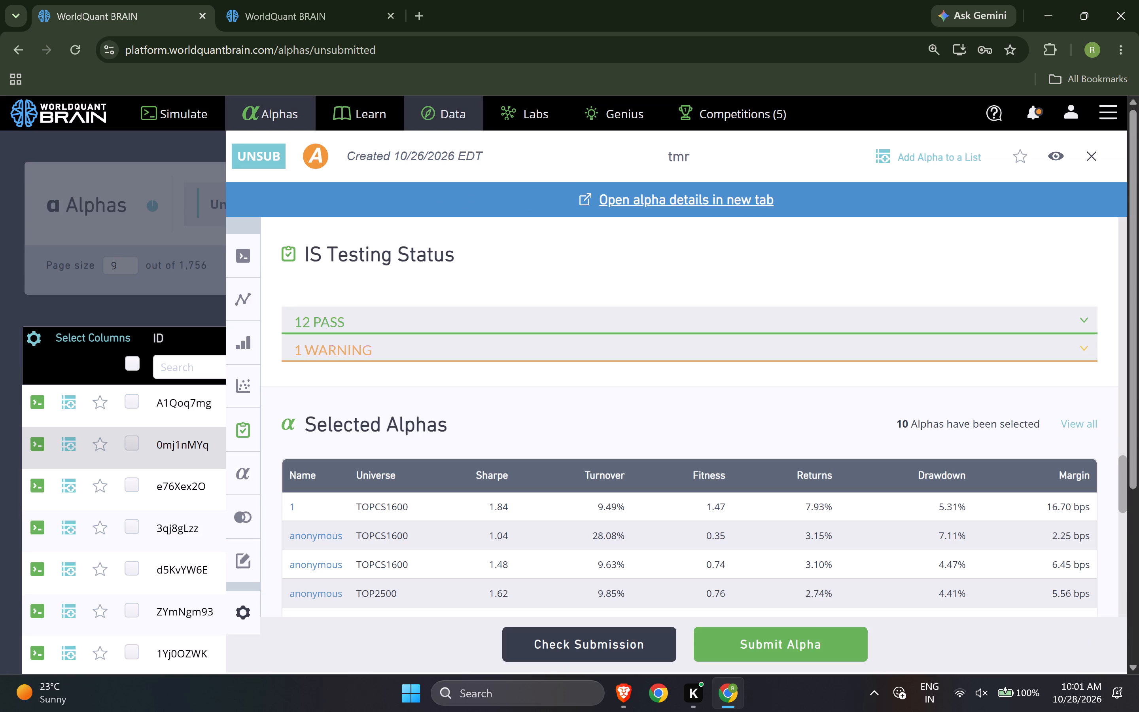
{"action": "left_click", "coordinate": [690, 324]}
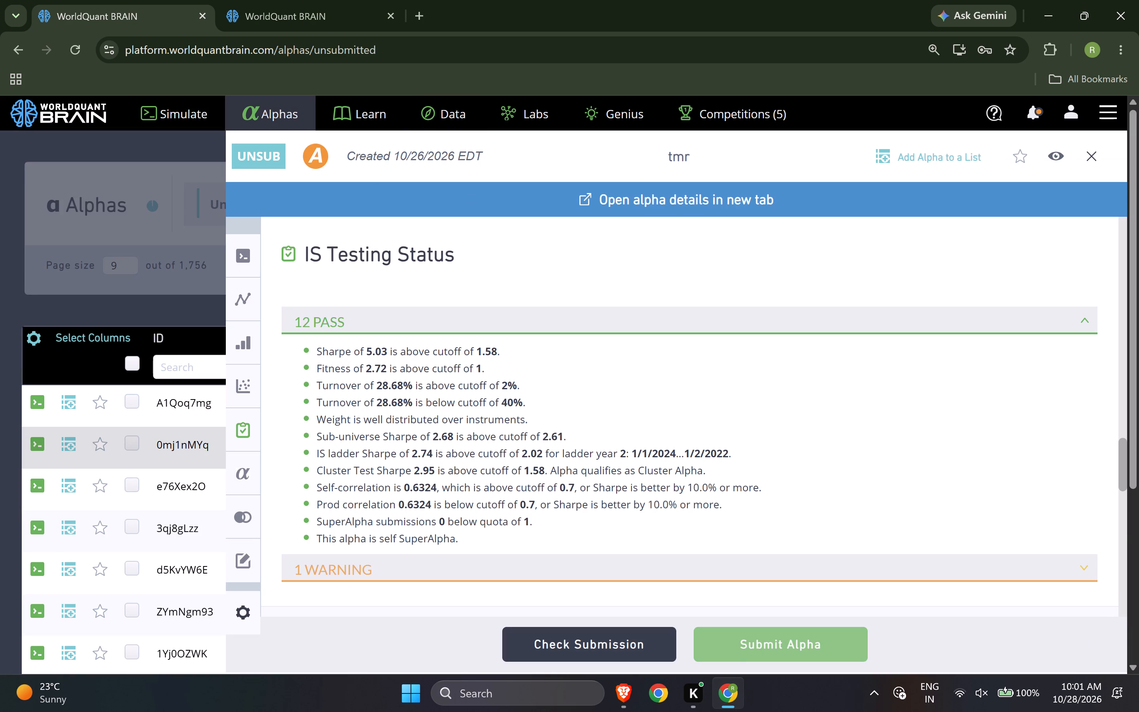
{"action": "left_click", "coordinate": [775, 651]}
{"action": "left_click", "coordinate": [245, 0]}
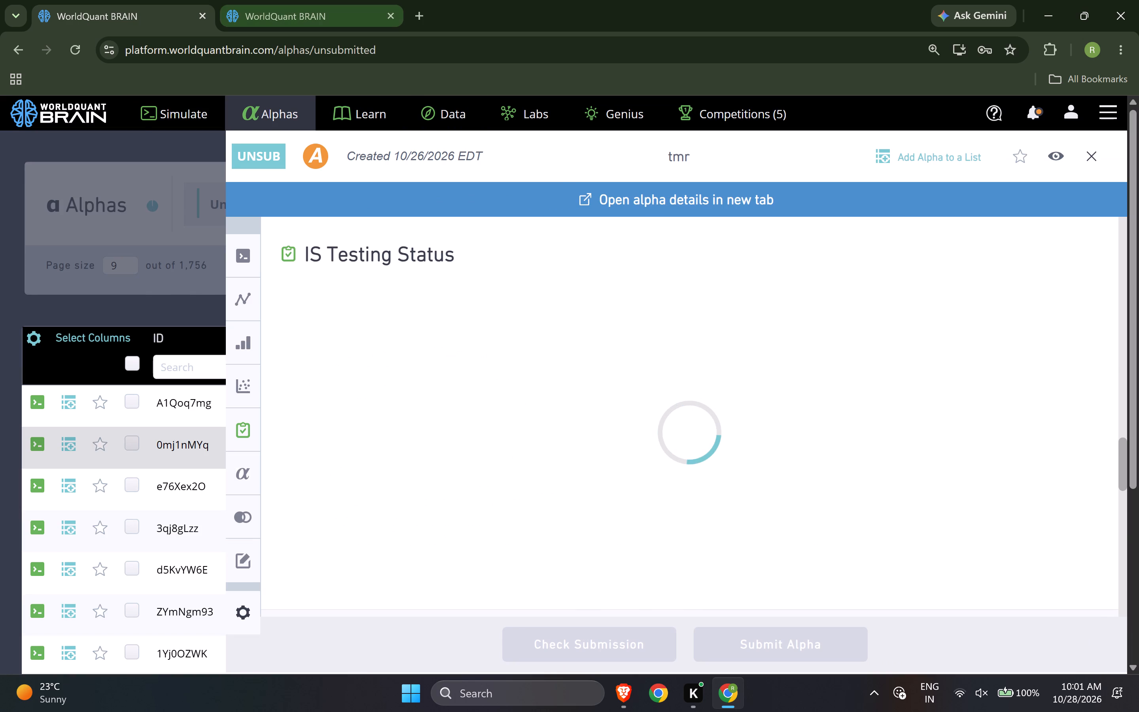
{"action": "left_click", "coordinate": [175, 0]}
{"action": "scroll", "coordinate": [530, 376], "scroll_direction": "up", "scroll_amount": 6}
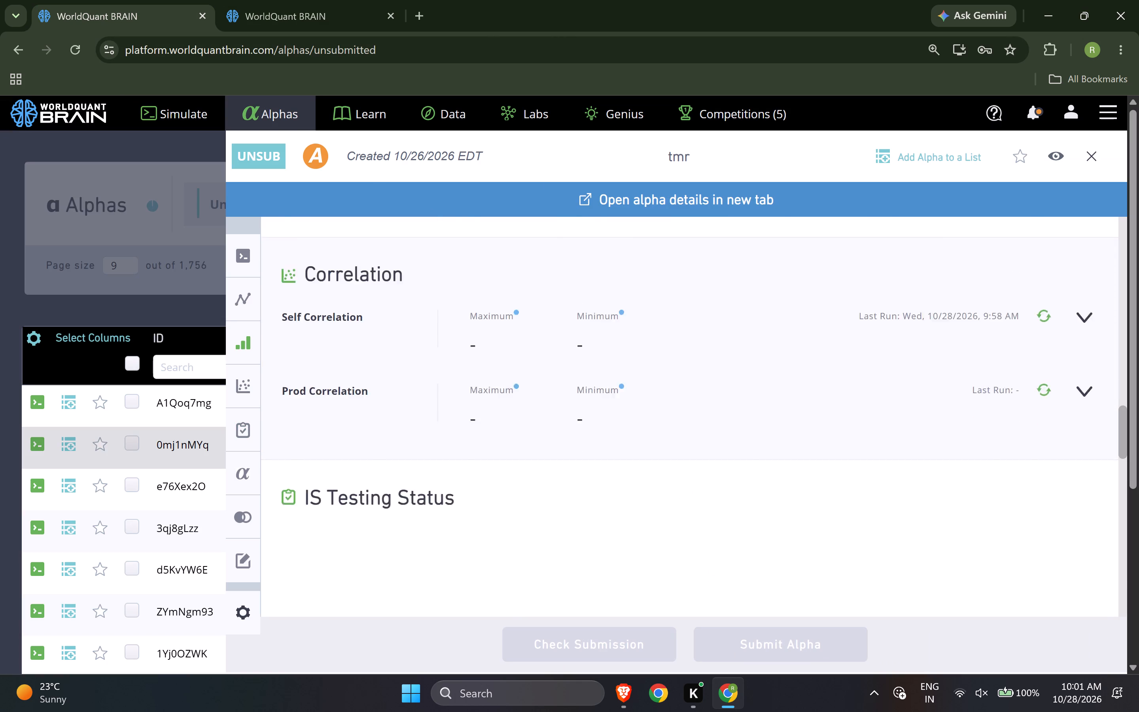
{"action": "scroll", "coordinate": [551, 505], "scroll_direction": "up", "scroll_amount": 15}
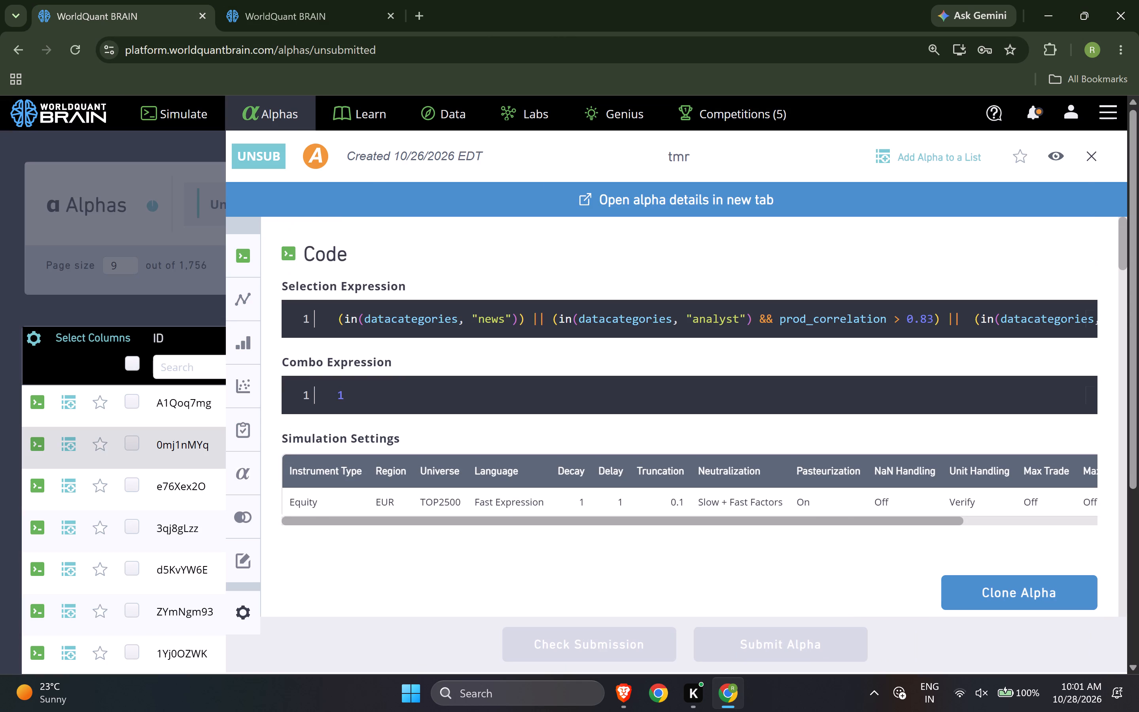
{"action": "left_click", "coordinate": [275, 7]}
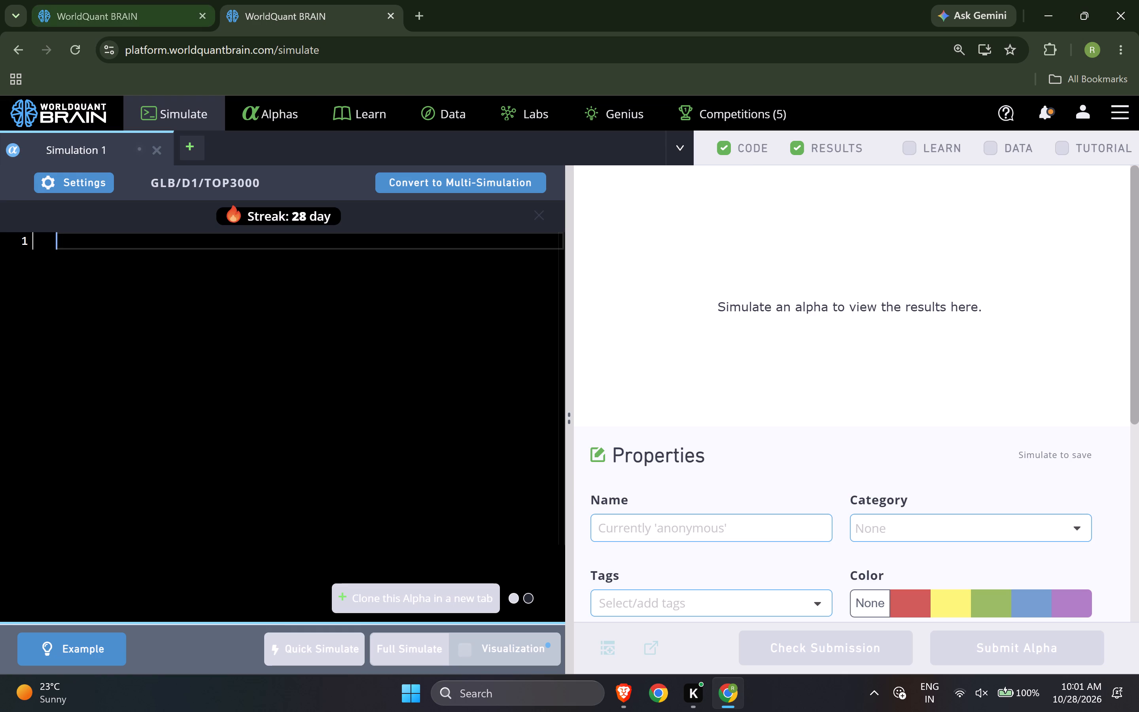
Open the Data page from the alphas page in a new browser tab and bring up its list of datasets.
{"action": "left_click", "coordinate": [153, 0]}
{"action": "right_click", "coordinate": [462, 122]}
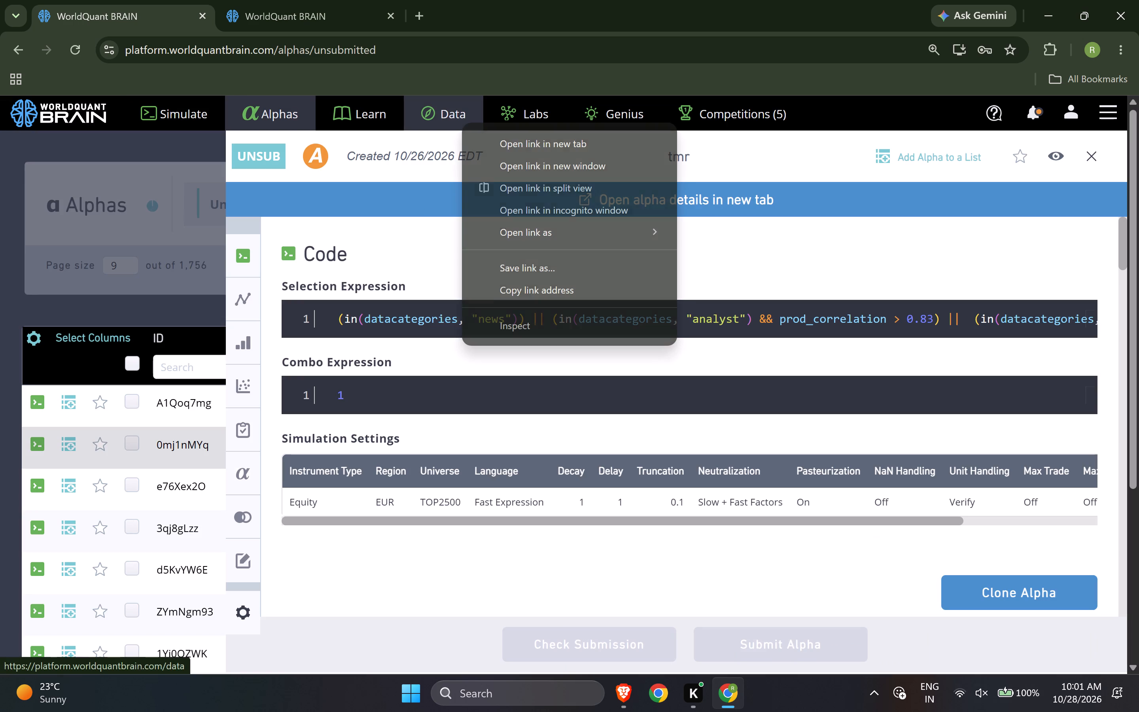
{"action": "left_click", "coordinate": [546, 145]}
{"action": "left_click", "coordinate": [517, 0]}
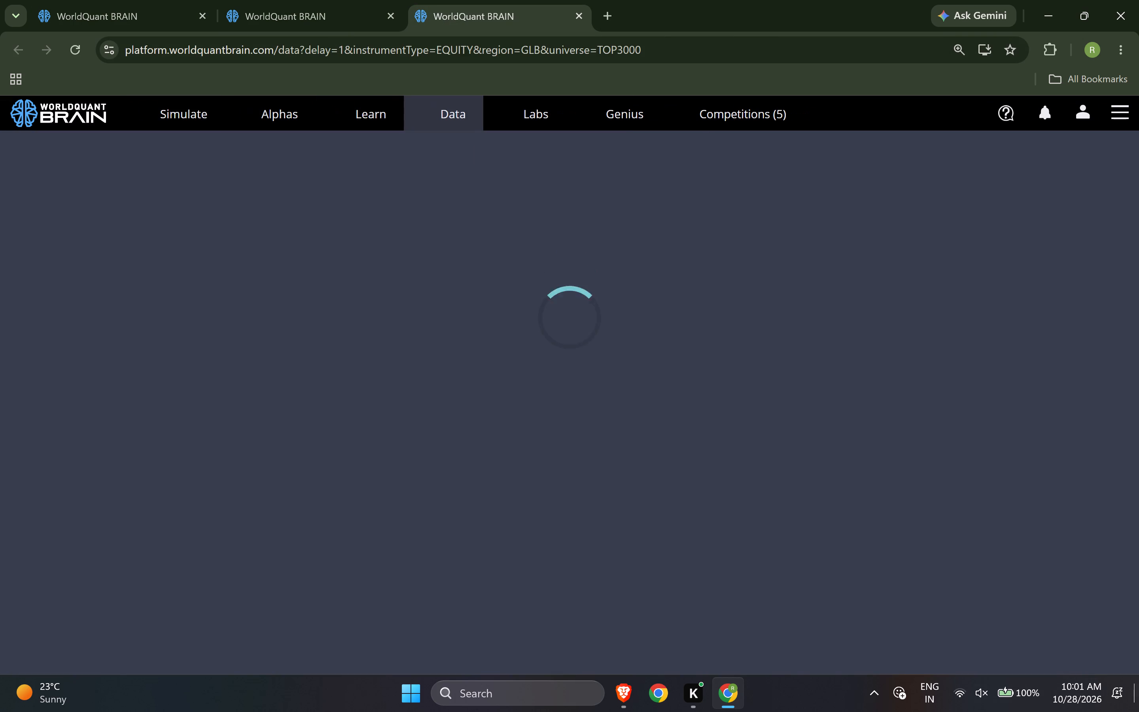
{"action": "left_click", "coordinate": [421, 432]}
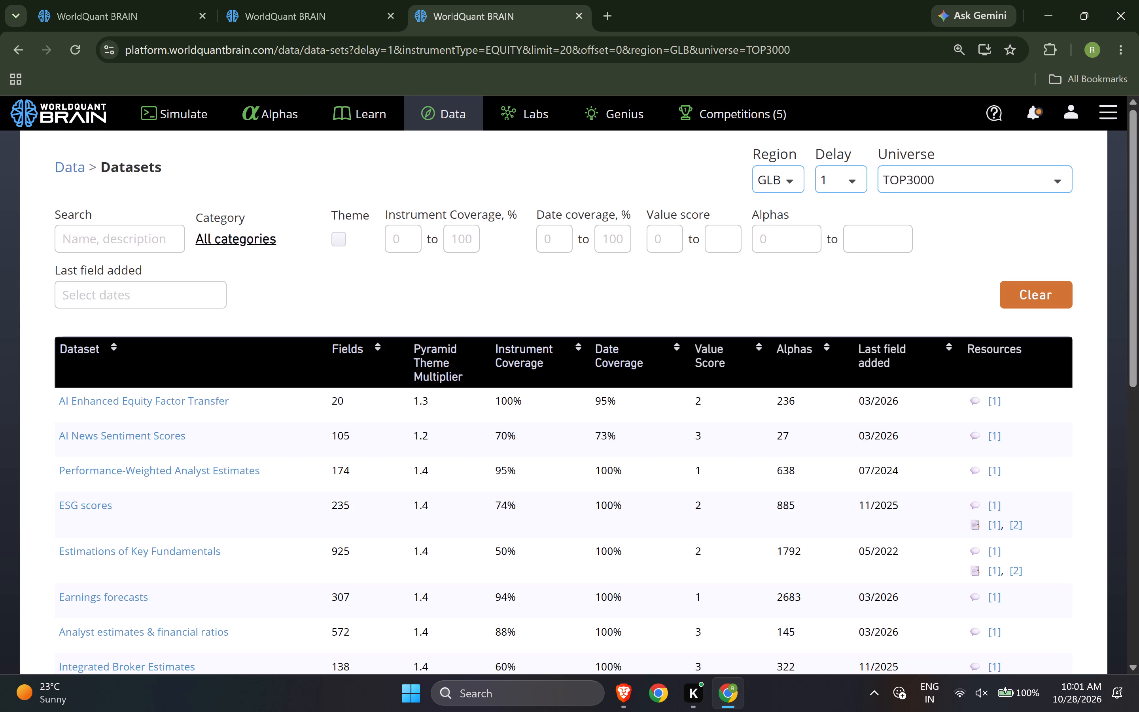
Open the fundamental23 dataset recommended in the "GLB/D1 Power Pool Nov`26" theme announcement.
{"action": "left_click", "coordinate": [1041, 111]}
{"action": "left_click", "coordinate": [967, 146]}
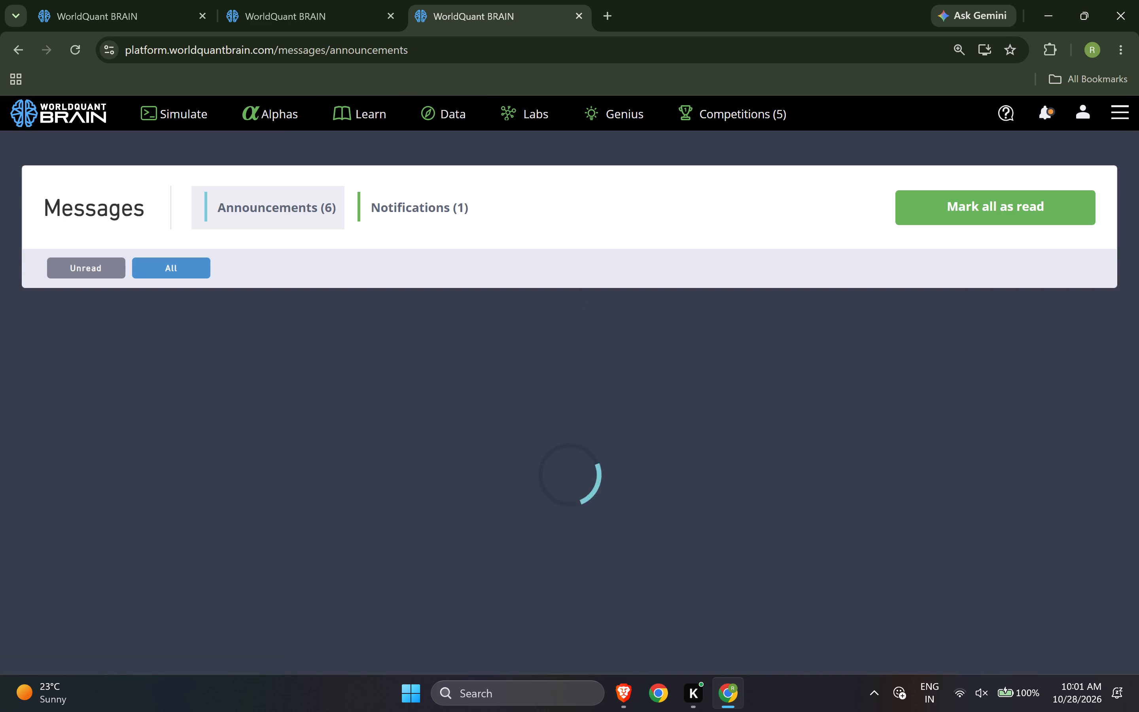
{"action": "left_click", "coordinate": [1035, 113]}
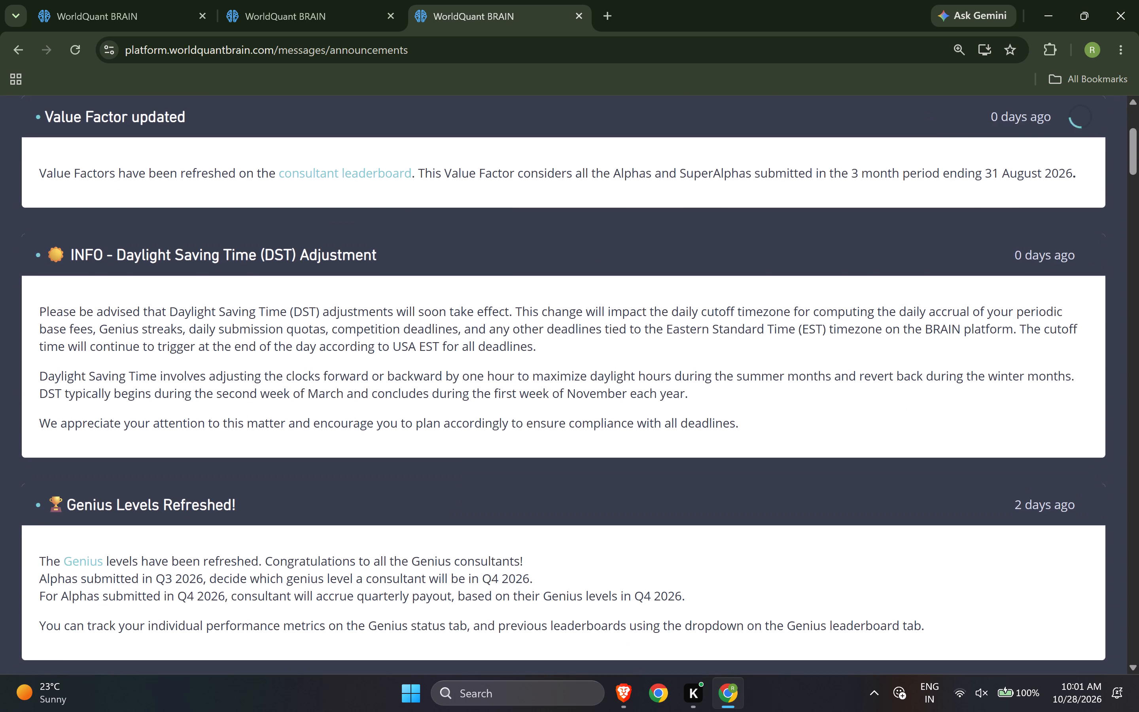
{"action": "scroll", "coordinate": [462, 326], "scroll_direction": "down", "scroll_amount": 3}
{"action": "scroll", "coordinate": [553, 359], "scroll_direction": "down", "scroll_amount": 4}
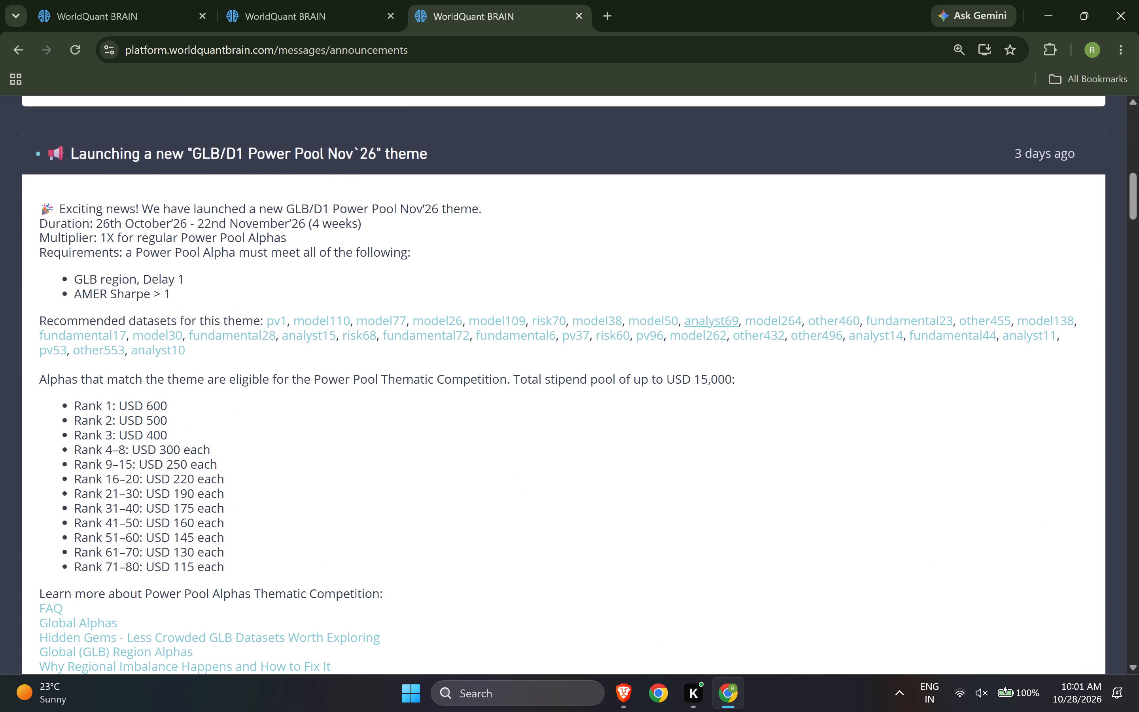
{"action": "left_click", "coordinate": [935, 320]}
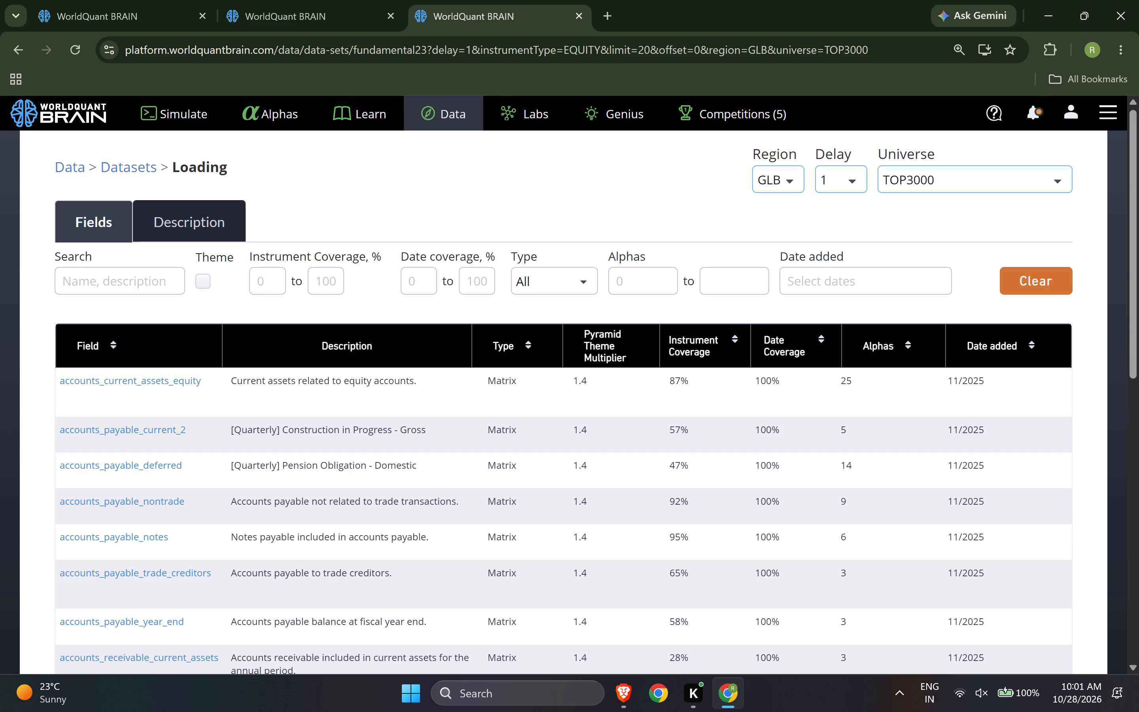
Sort the dataset's fields by number of alphas in descending order and copy the field name fnd23_debt_issuance.
{"action": "double_click", "coordinate": [899, 341]}
{"action": "left_click", "coordinate": [899, 341]}
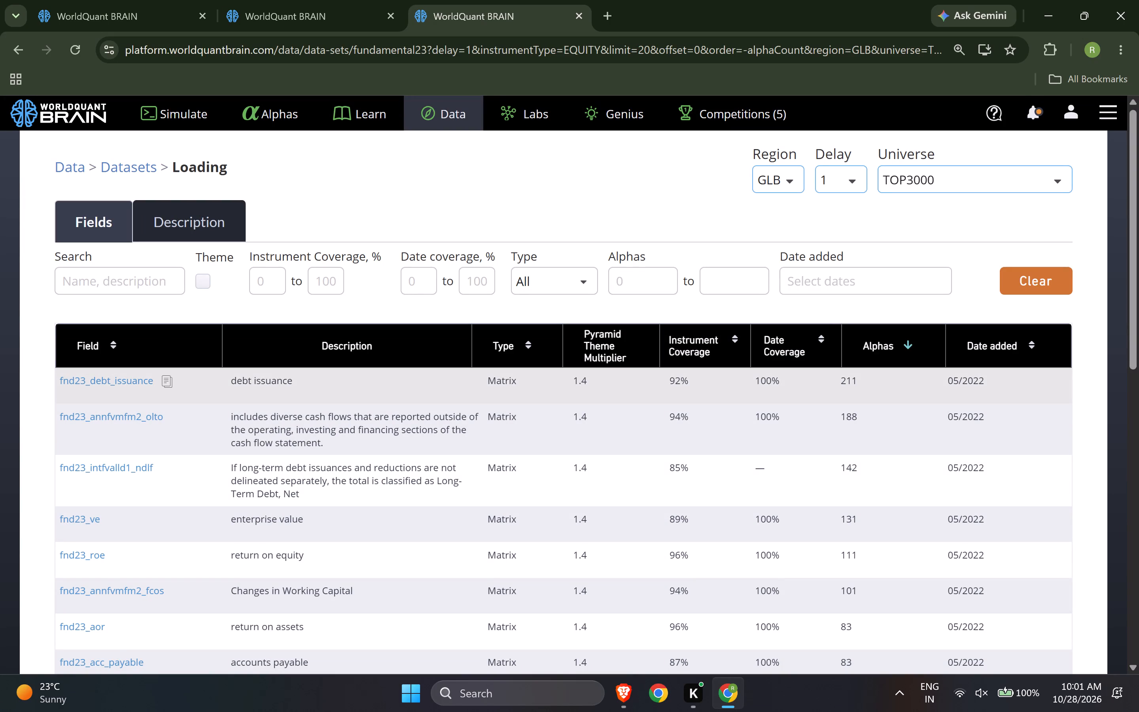
{"action": "left_click", "coordinate": [167, 386]}
In the Simulate tab, write the alpha expression ranK(ts_av_diff(fnd23_debt_issuance, 120)) and run a full simulation.
{"action": "left_click", "coordinate": [116, 0]}
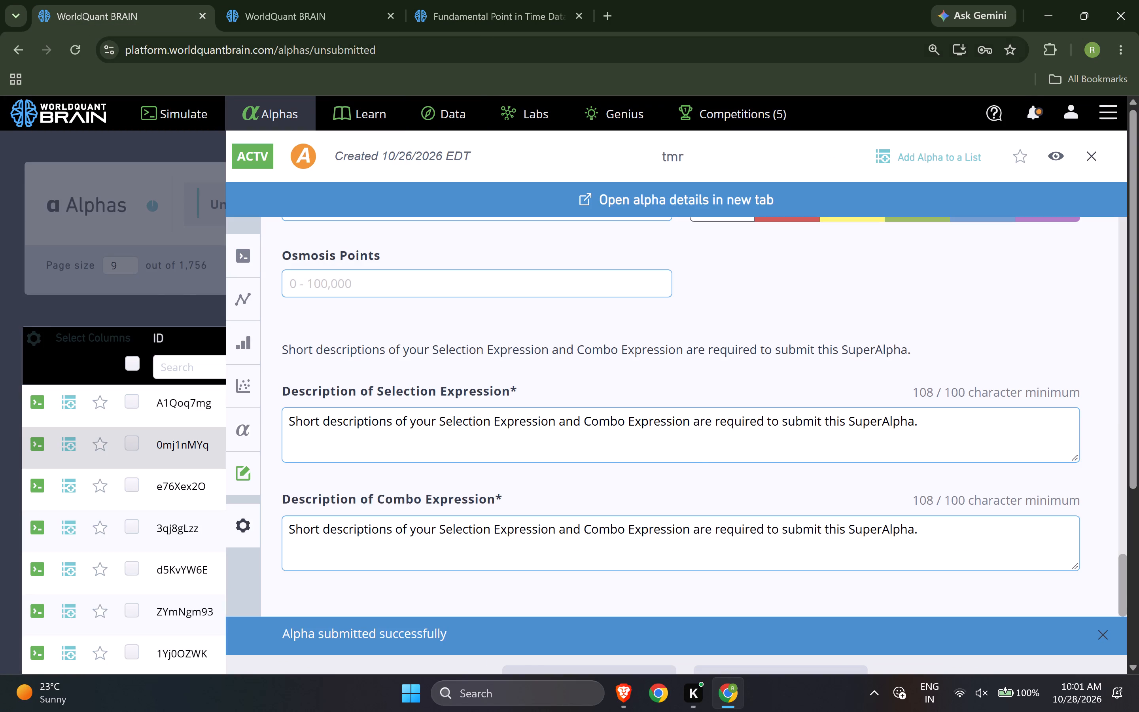
{"action": "left_click", "coordinate": [273, 16]}
{"action": "type", "text": "ranK(ts_av"}
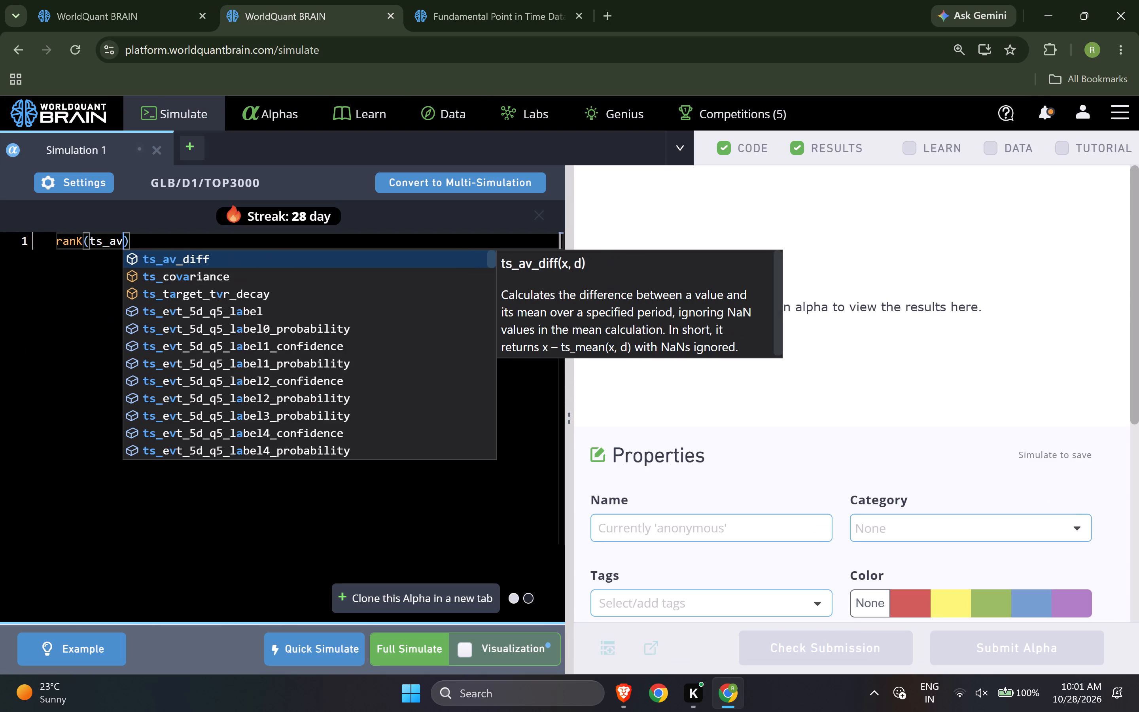
{"action": "key", "text": "Return"}
{"action": "key", "text": "shift+parenleft"}
{"action": "key", "text": "ctrl+v"}
{"action": "type", "text": ", 12-"}
{"action": "key", "text": "BackSpace"}
{"action": "key", "text": "0"}
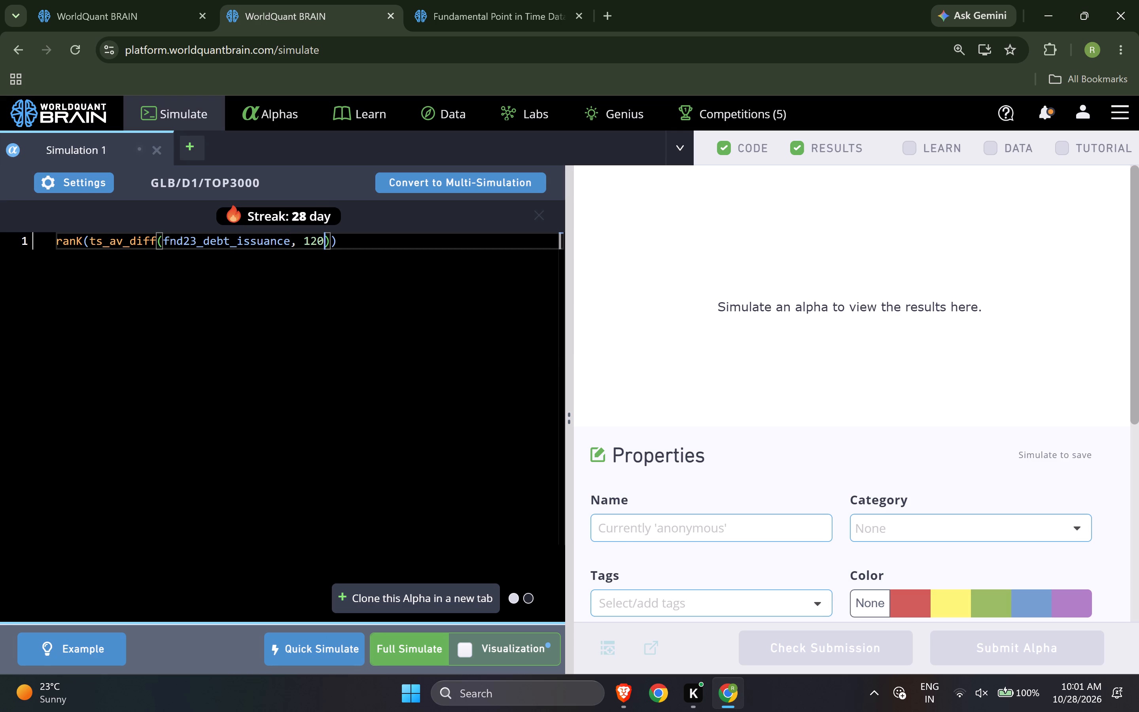
{"action": "left_click", "coordinate": [422, 647]}
Clone the alpha into a new simulation, replace ts_av_diff with ts_backfill, and run a full simulation.
{"action": "left_click", "coordinate": [449, 596]}
{"action": "double_click", "coordinate": [136, 236]}
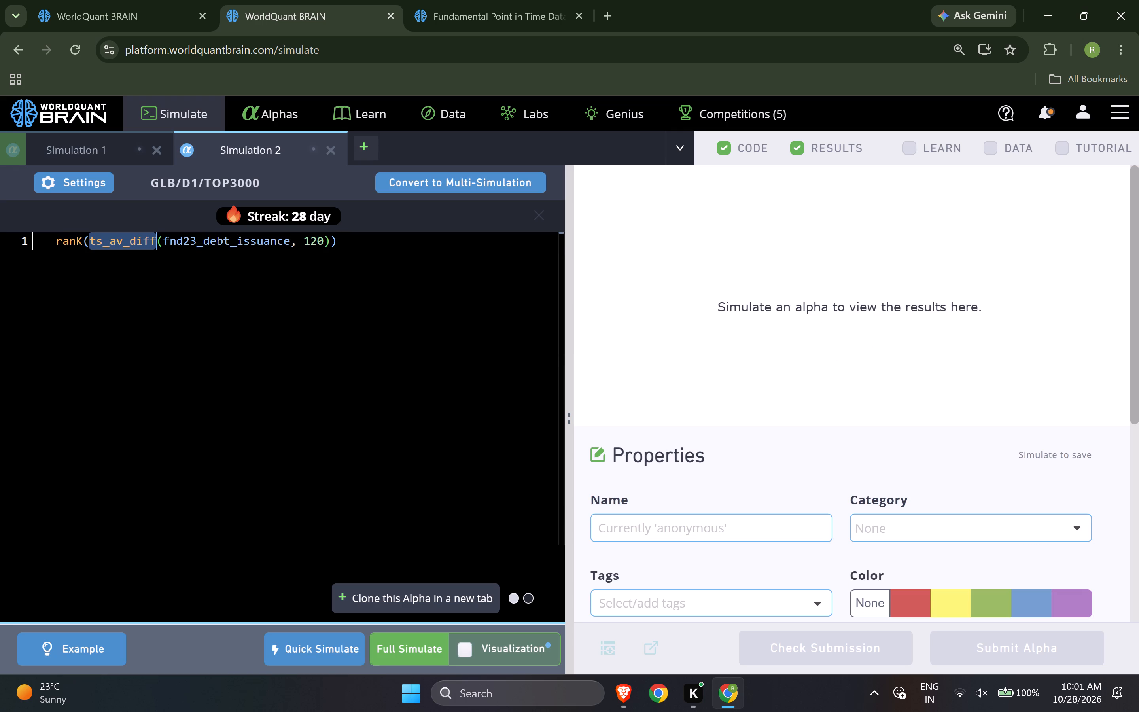
{"action": "type", "text": "ts_ba"}
{"action": "key", "text": "Return"}
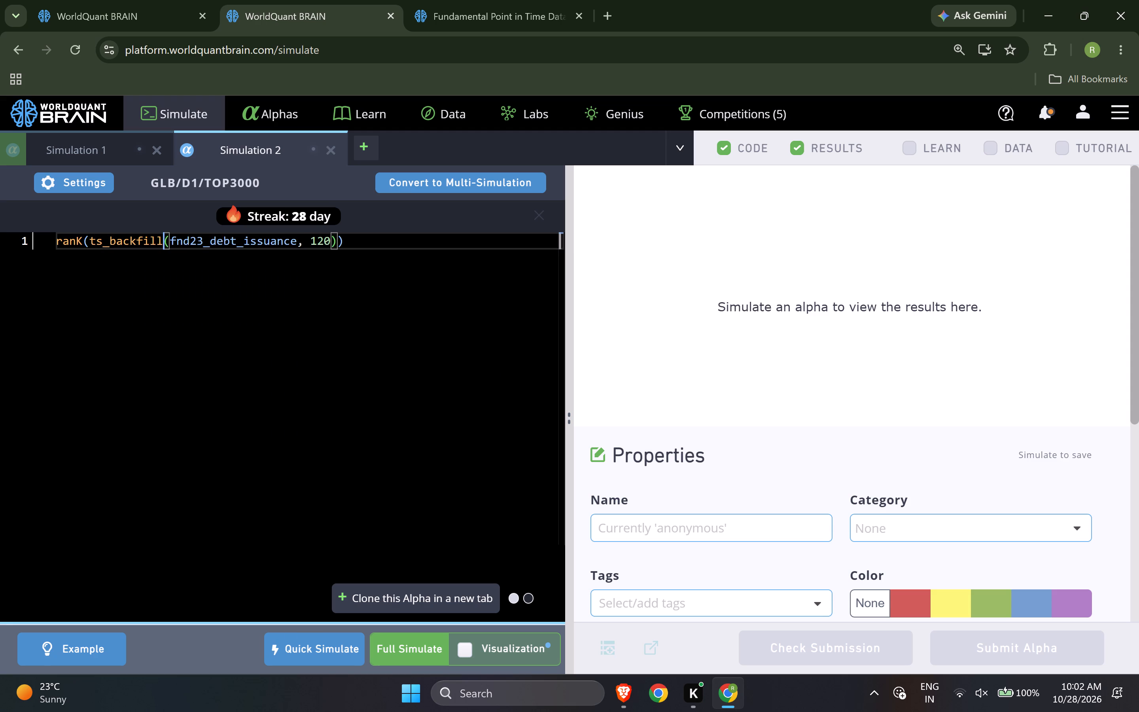
{"action": "left_click", "coordinate": [238, 245]}
{"action": "left_click", "coordinate": [418, 666]}
{"action": "left_click", "coordinate": [418, 655]}
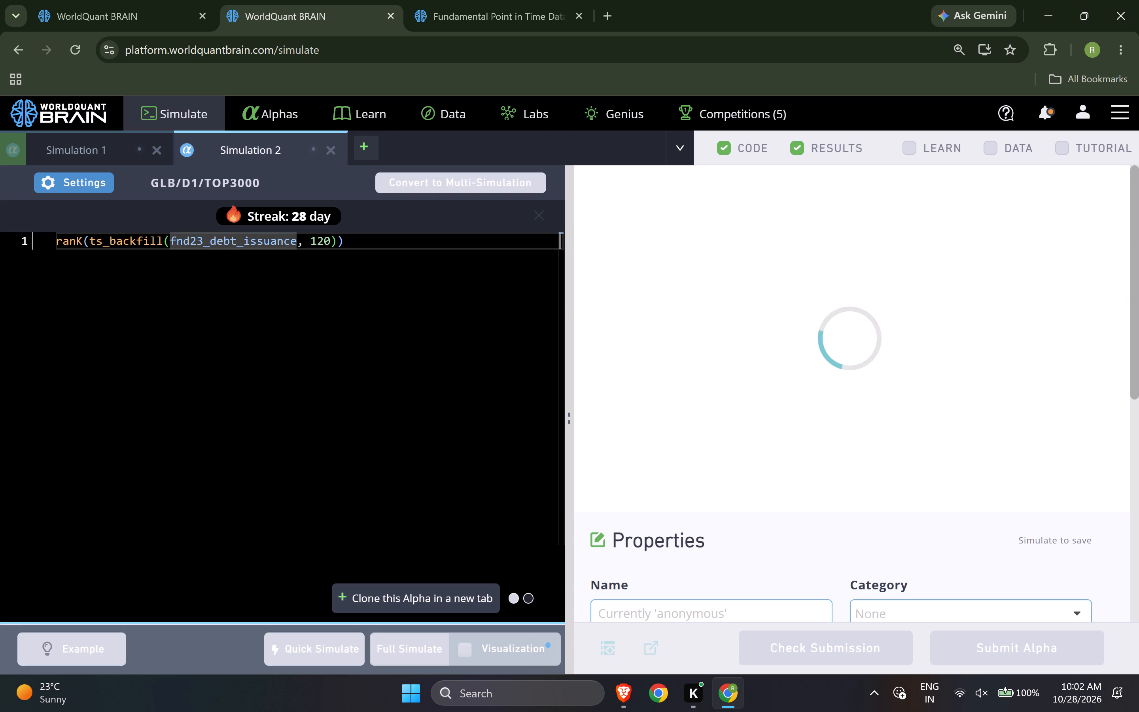
Clone the ts_backfill alpha into a new simulation, replace the operator with ts_rank, and run a full simulation.
{"action": "left_click", "coordinate": [401, 600]}
{"action": "double_click", "coordinate": [127, 248]}
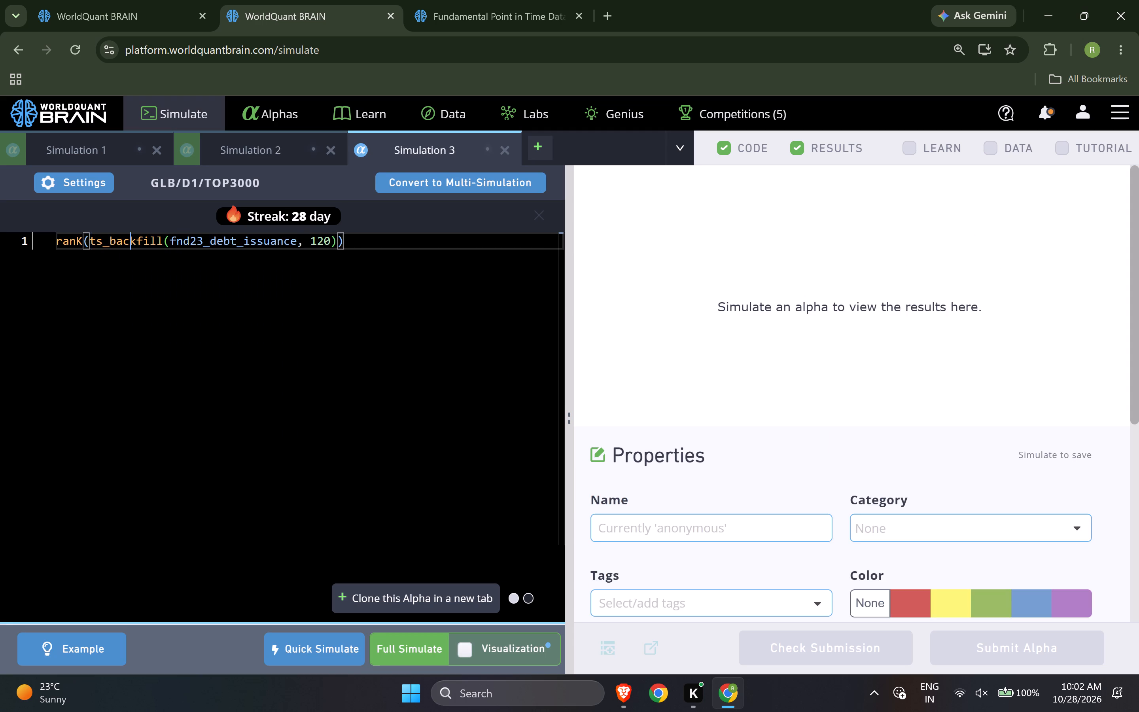
{"action": "type", "text": "ts_rank"}
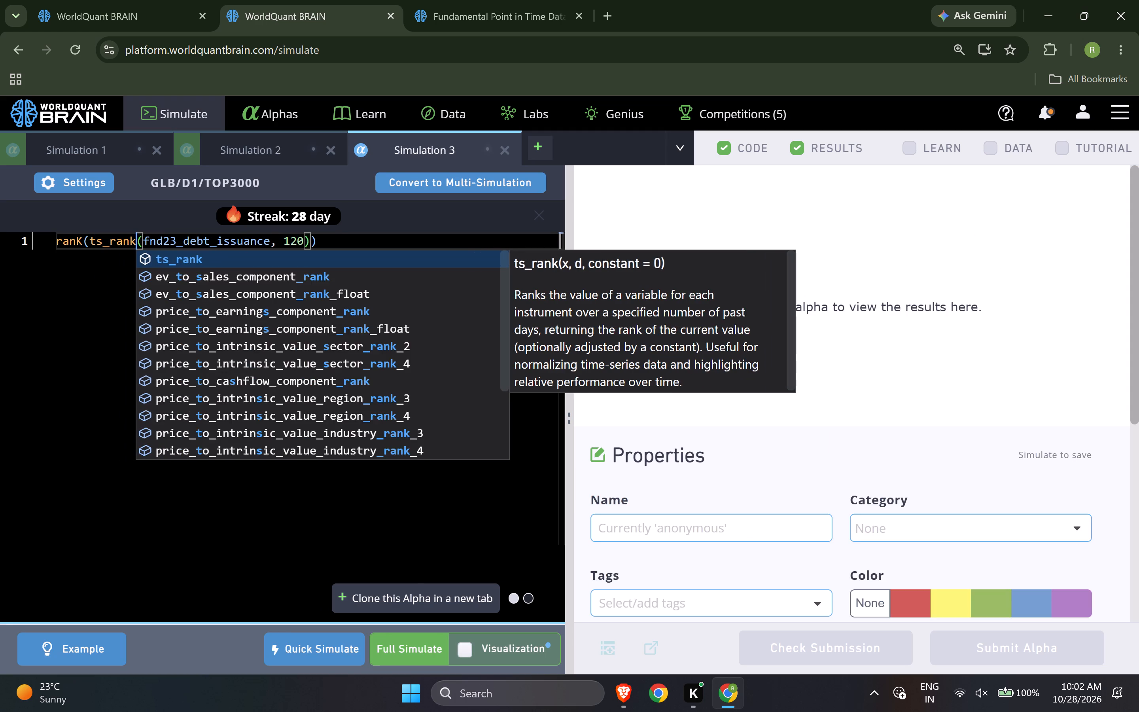
{"action": "key", "text": "Return"}
{"action": "left_click", "coordinate": [414, 651]}
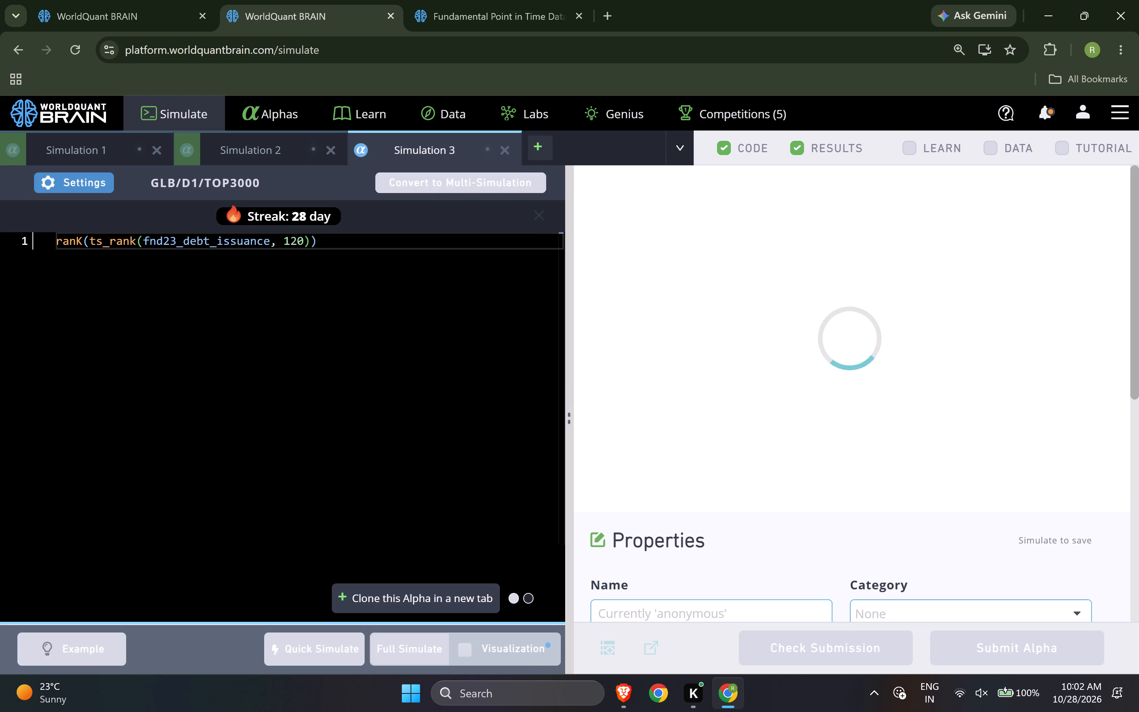
Clone the ts_rank alpha into a new simulation, replace the operator with ts_scale, and run a full simulation.
{"action": "left_click", "coordinate": [437, 598]}
{"action": "double_click", "coordinate": [114, 243]}
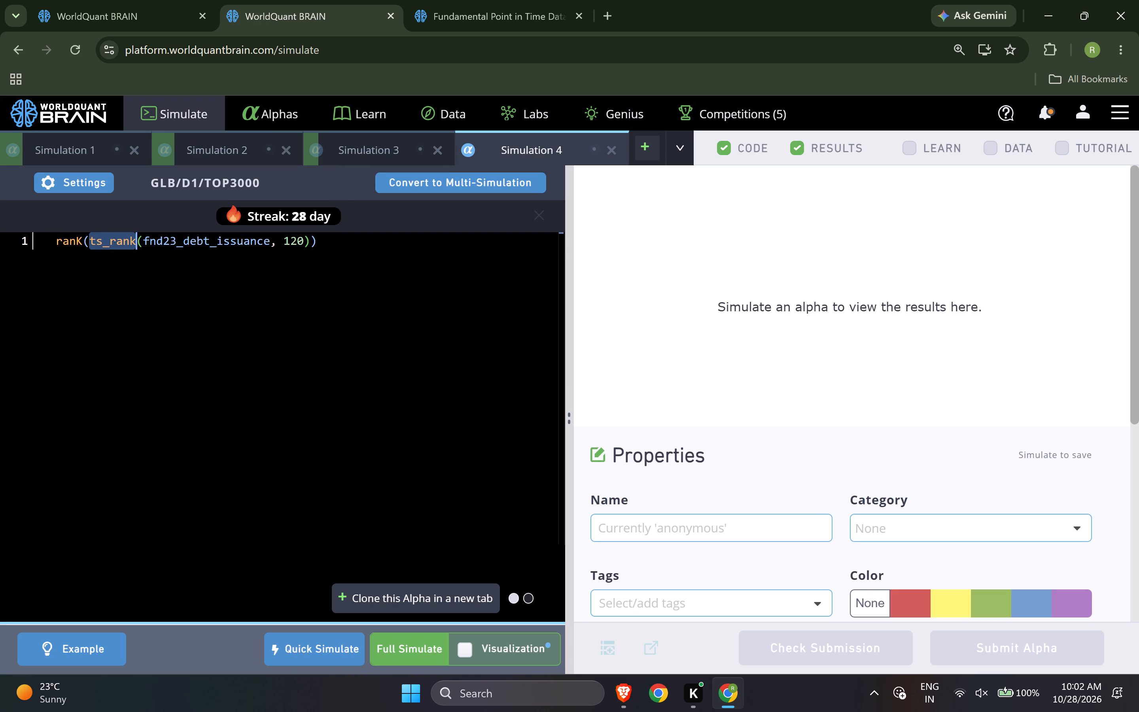
{"action": "type", "text": "ts_scal"}
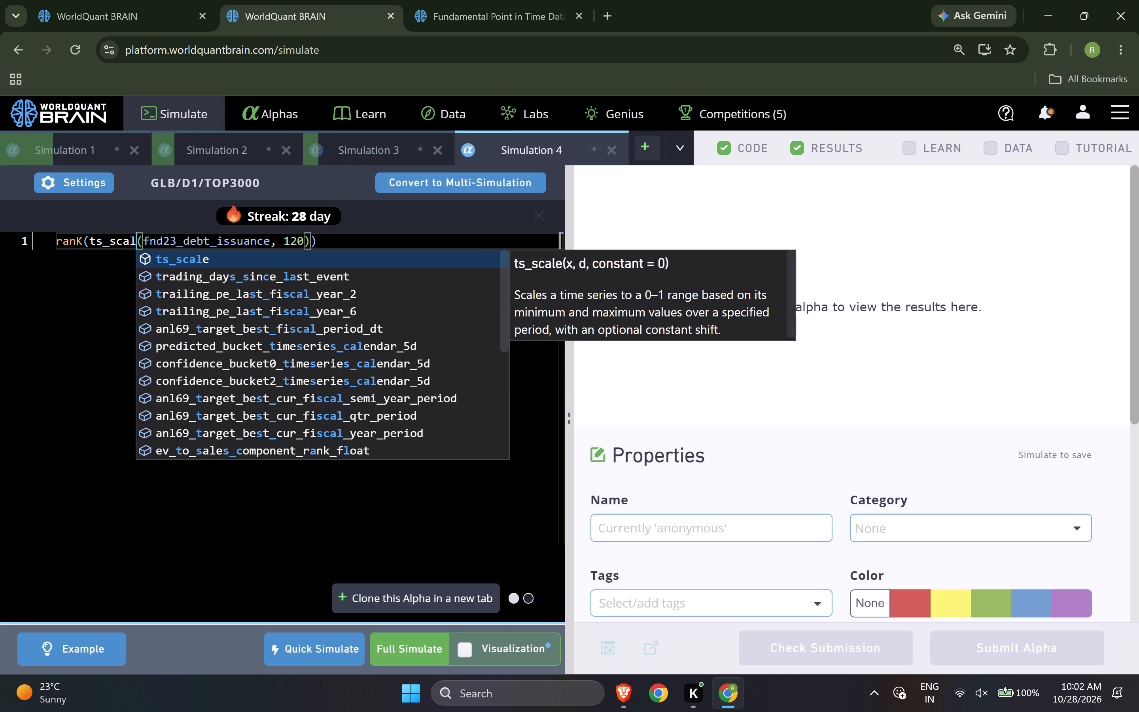
{"action": "key", "text": "Return"}
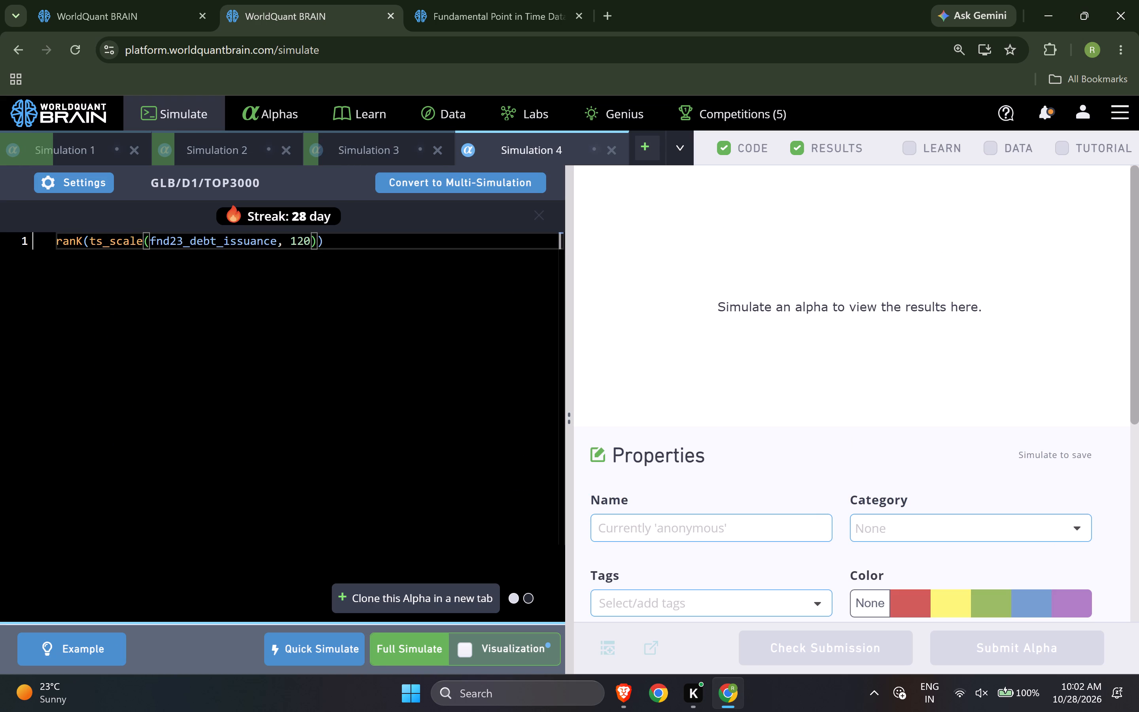
{"action": "left_click", "coordinate": [433, 650]}
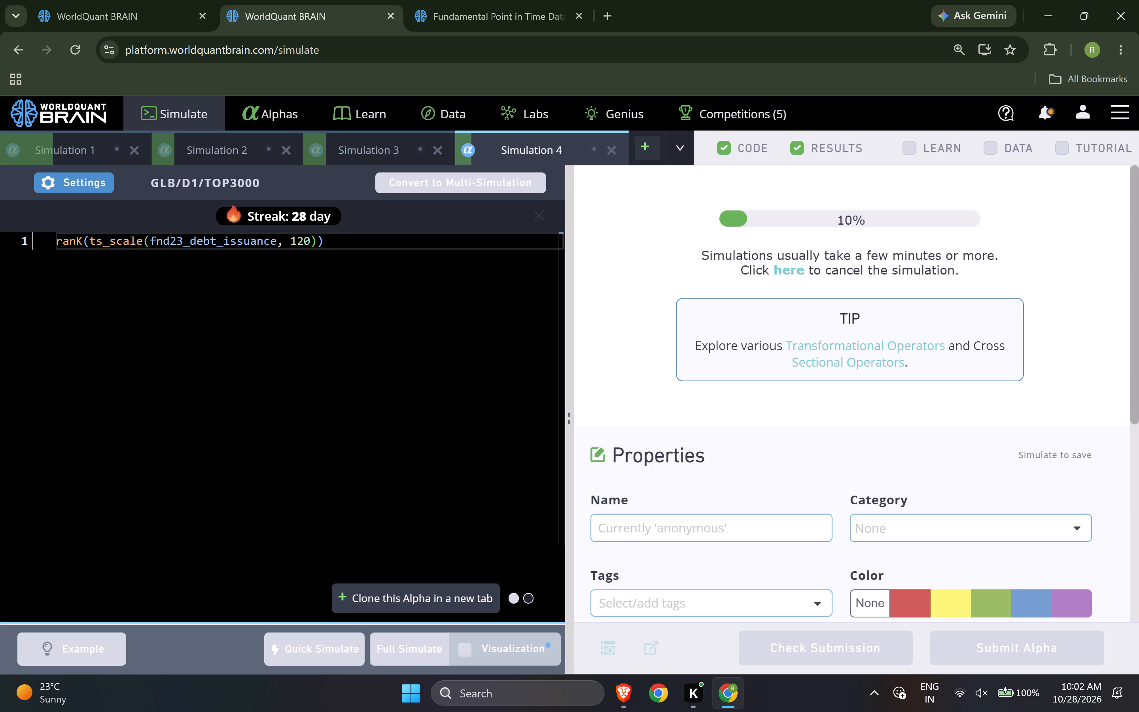
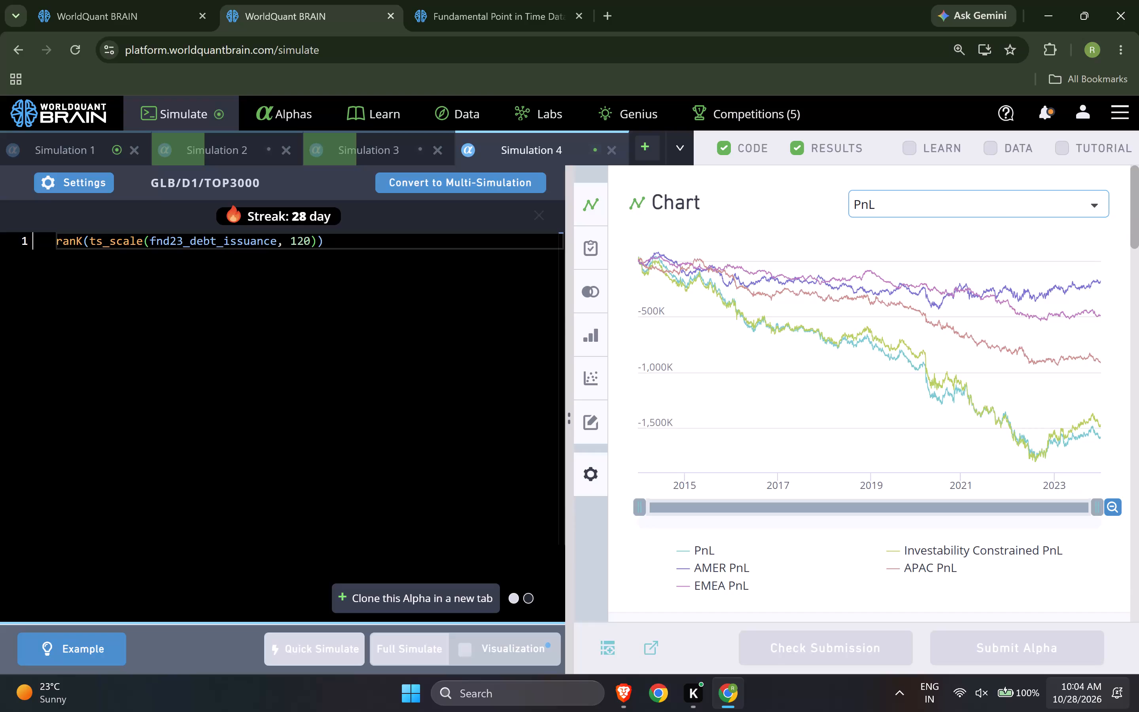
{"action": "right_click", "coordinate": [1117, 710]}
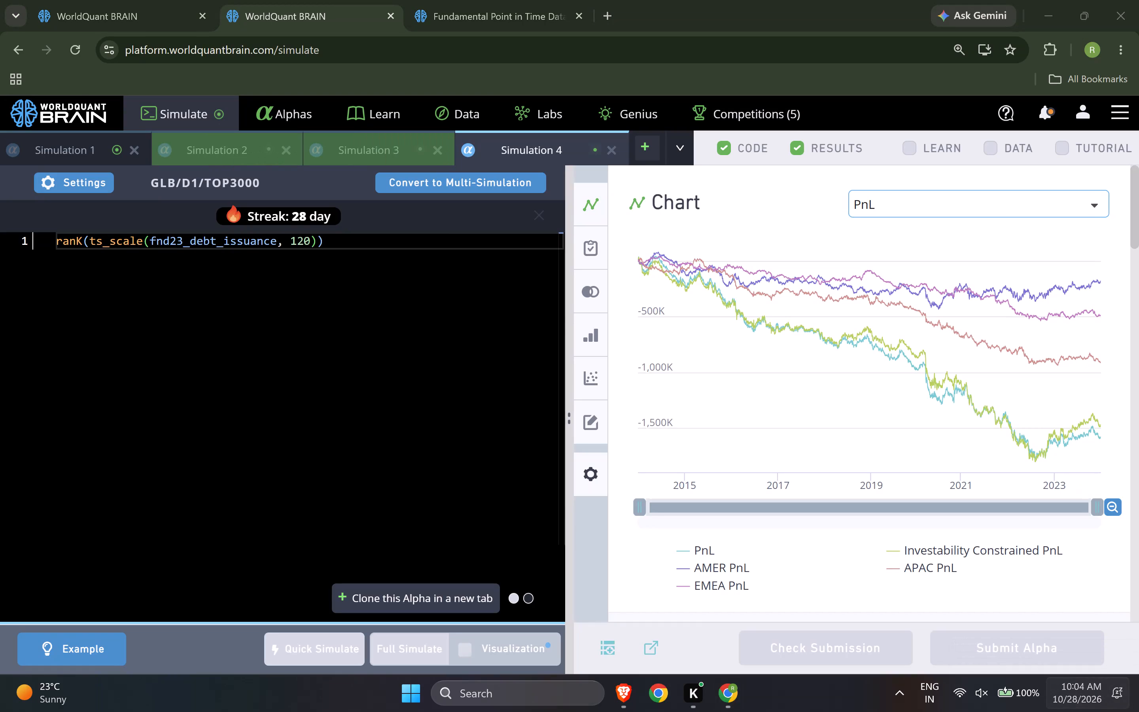
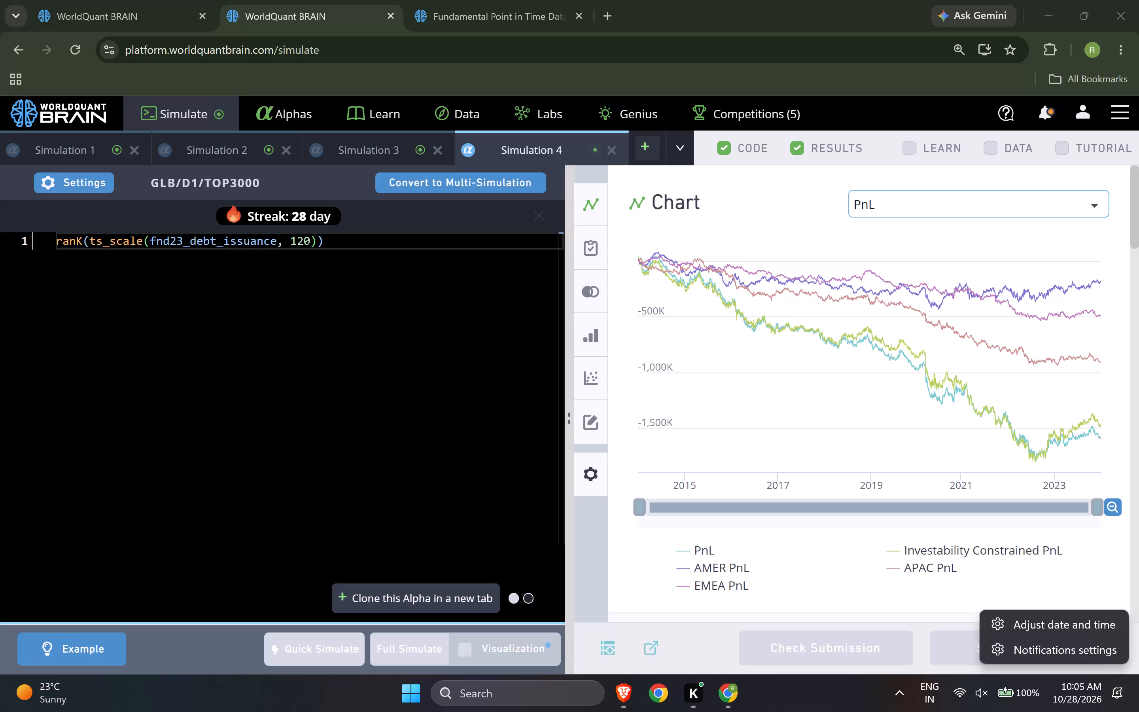
Review the failed IS tests of the four fnd23_debt_issuance alphas in Simulations 4, 3, 2 and 1.
{"action": "scroll", "coordinate": [913, 642], "scroll_direction": "down", "scroll_amount": 5}
{"action": "scroll", "coordinate": [904, 536], "scroll_direction": "up", "scroll_amount": 1}
{"action": "scroll", "coordinate": [910, 528], "scroll_direction": "down", "scroll_amount": 1}
{"action": "left_click", "coordinate": [773, 434]}
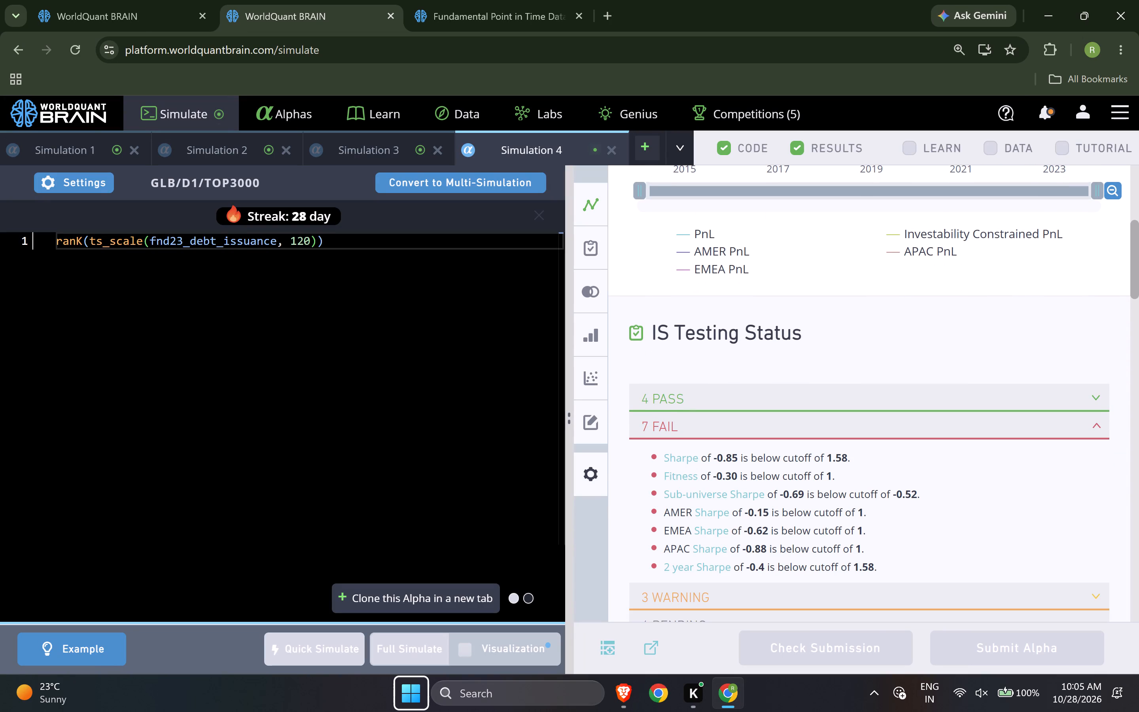
{"action": "scroll", "coordinate": [1088, 415], "scroll_direction": "down", "scroll_amount": 2}
{"action": "left_click", "coordinate": [405, 140]}
{"action": "left_click", "coordinate": [819, 270]}
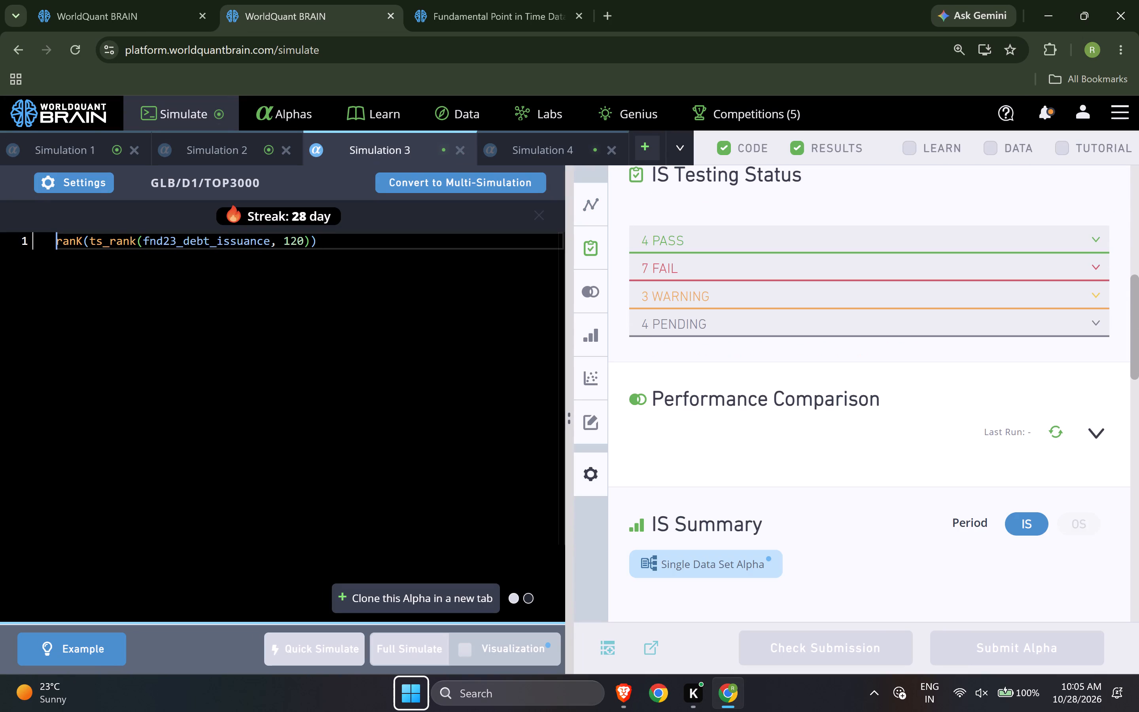
{"action": "left_click", "coordinate": [821, 263]}
{"action": "left_click", "coordinate": [251, 150]}
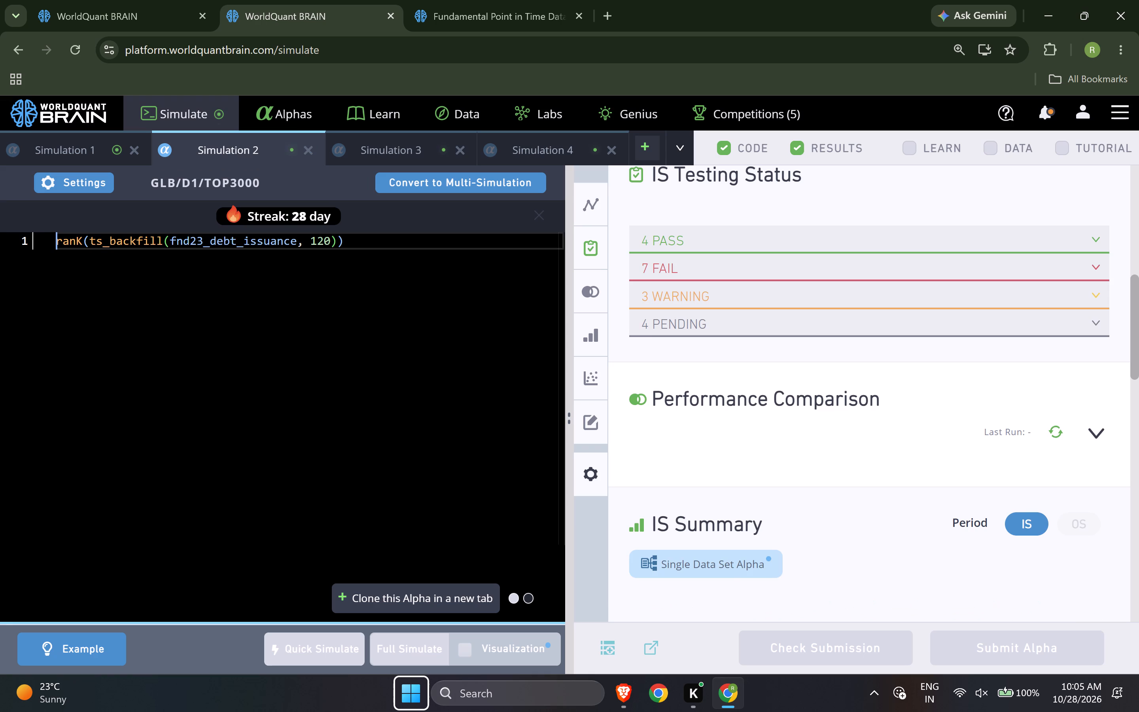
{"action": "left_click", "coordinate": [749, 266]}
{"action": "left_click", "coordinate": [106, 146]}
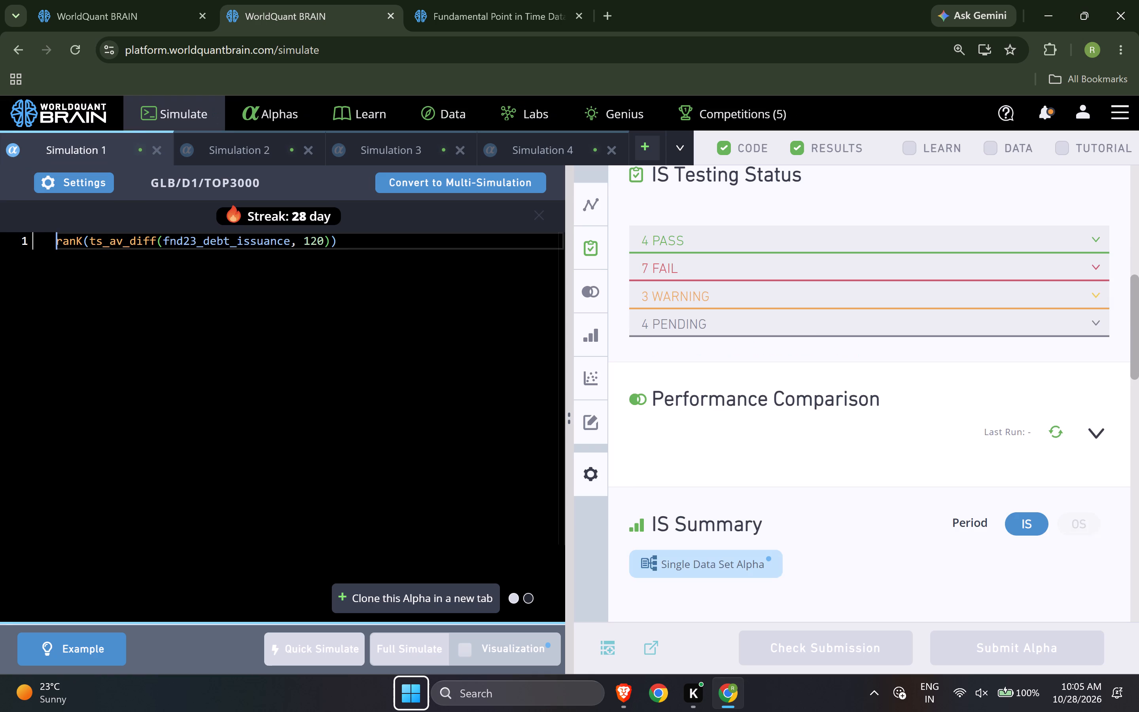
{"action": "left_click", "coordinate": [671, 269]}
{"action": "left_click", "coordinate": [569, 151]}
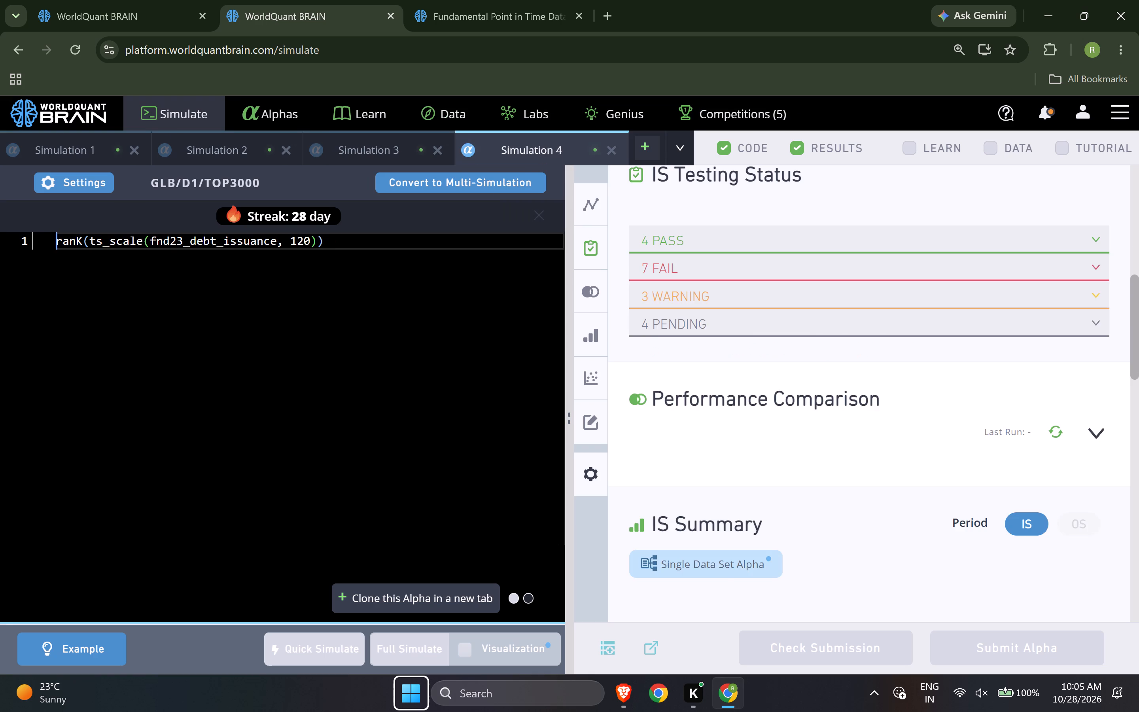
{"action": "left_click", "coordinate": [744, 264]}
Negate the ts_scale(fnd23_debt_issuance, 120) rank expression in Simulation 4 and run a full simulation.
{"action": "left_click", "coordinate": [57, 241]}
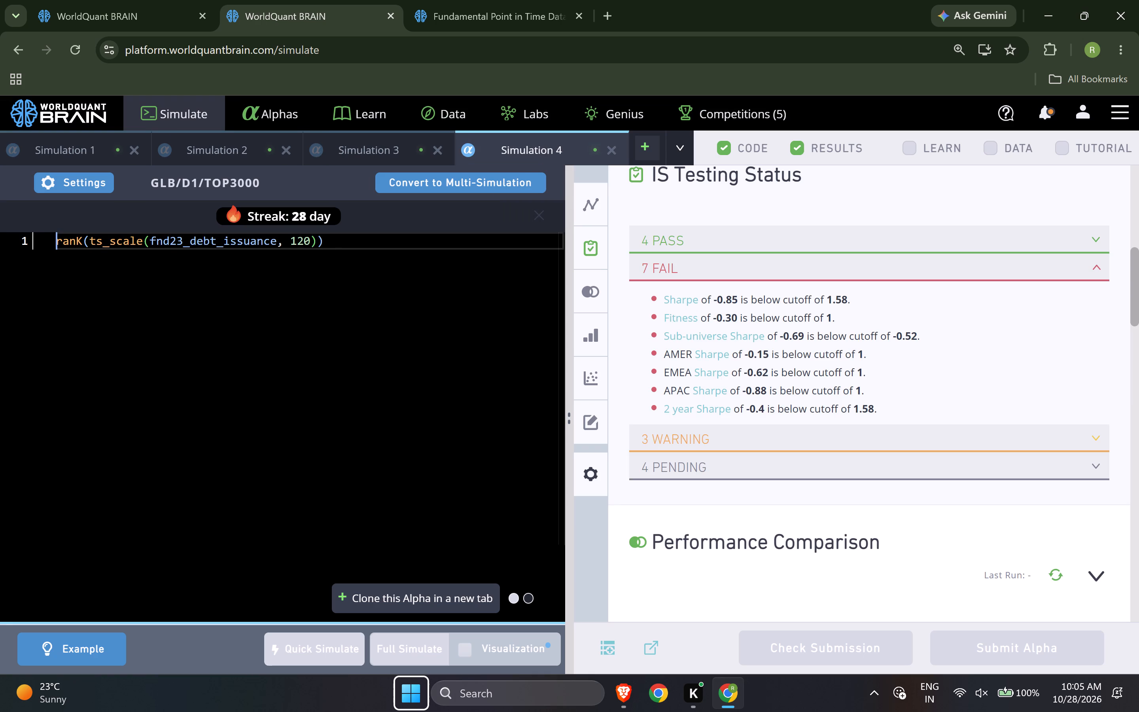
{"action": "key", "text": "minus"}
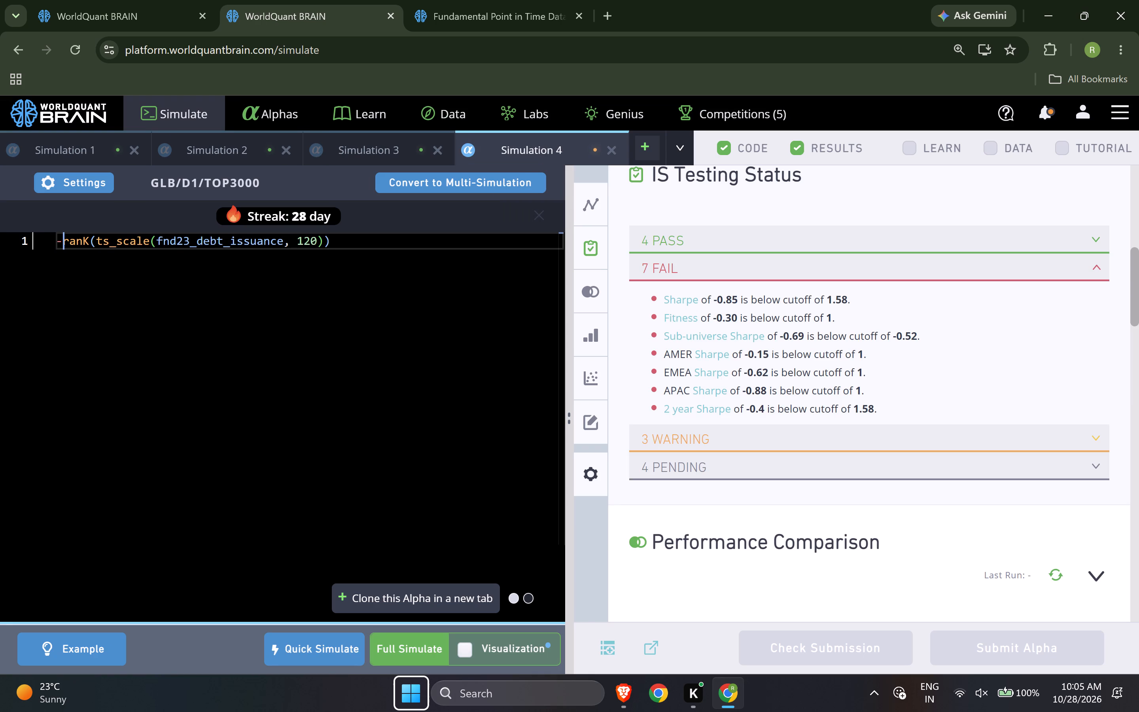
{"action": "left_click", "coordinate": [433, 645]}
Clone the negated alpha into a new simulation, set its neutralization to Statistical, and run a full simulation.
{"action": "left_click", "coordinate": [447, 592]}
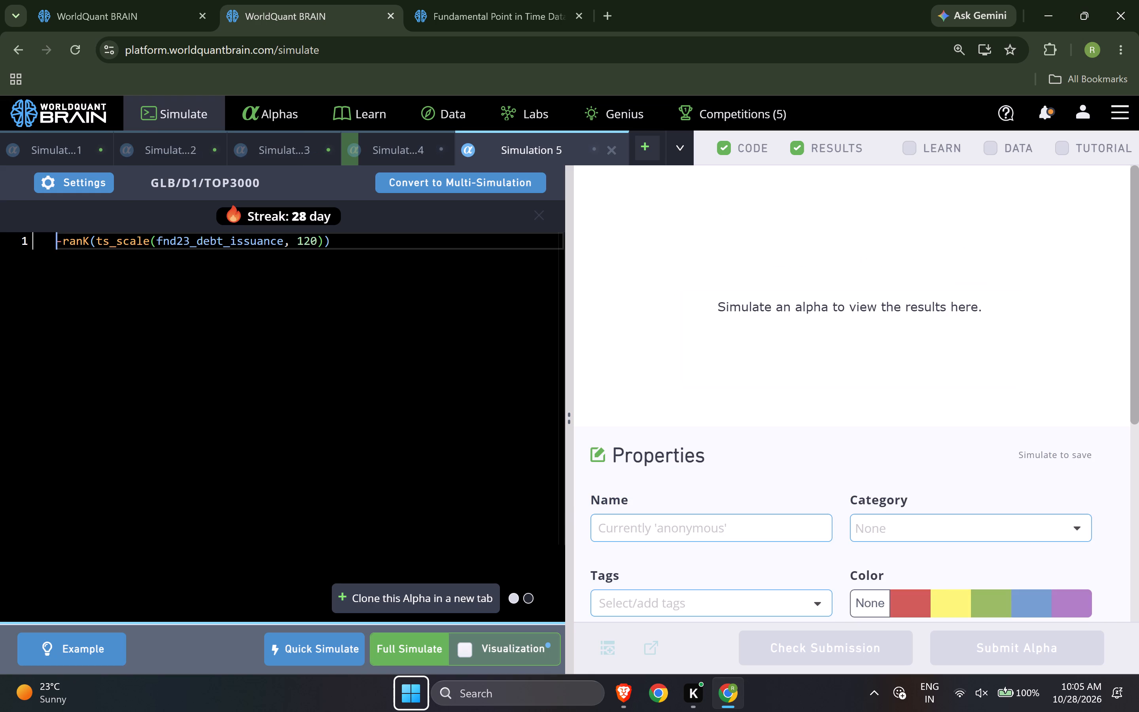
{"action": "left_click", "coordinate": [89, 182]}
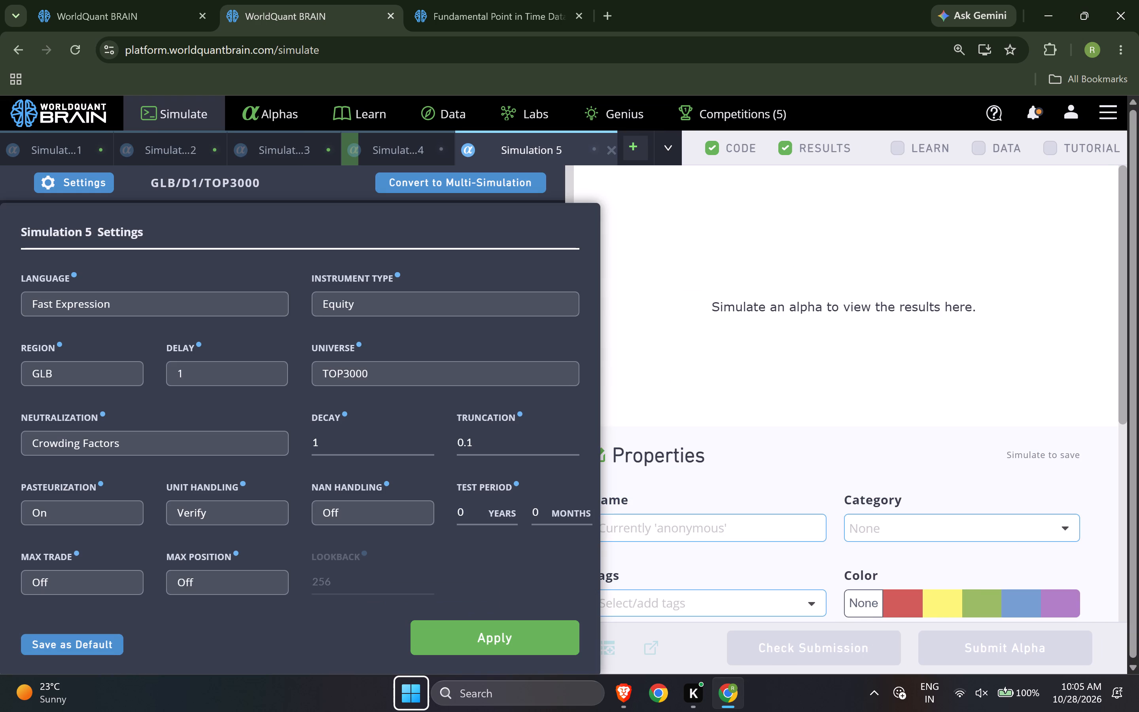
{"action": "left_click", "coordinate": [204, 432]}
{"action": "left_click", "coordinate": [151, 516]}
{"action": "left_click", "coordinate": [462, 627]}
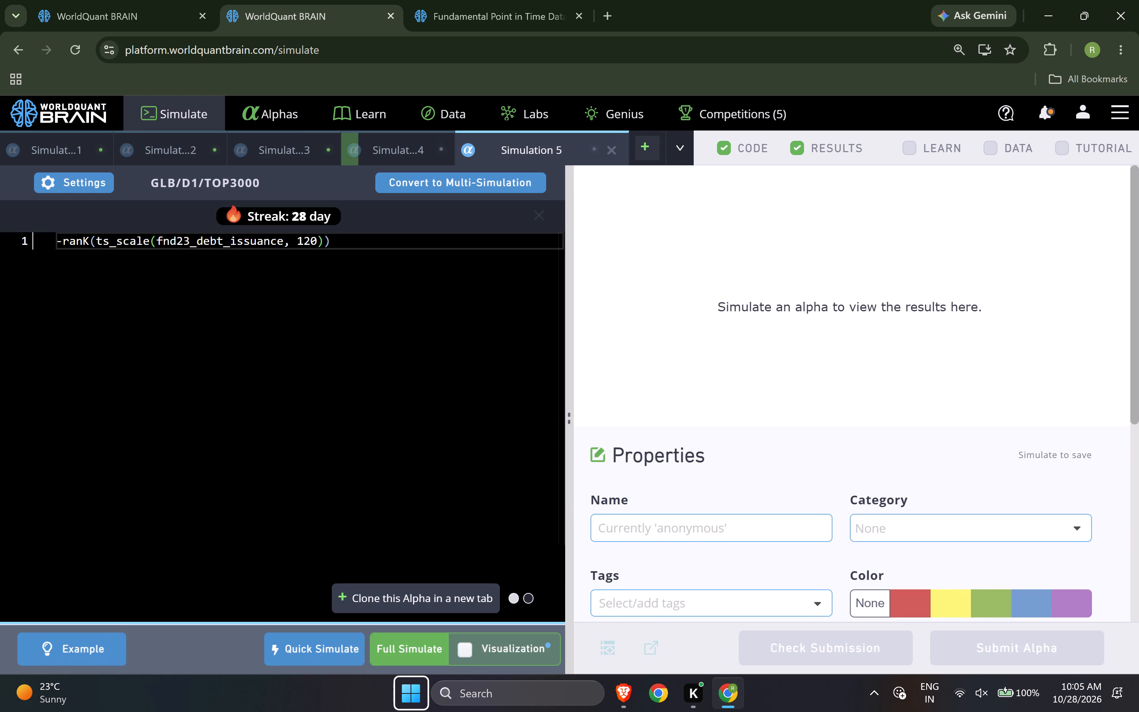
{"action": "left_click", "coordinate": [402, 648]}
Clone the Statistical alpha into Simulation 6, pick another neutralization for it, and run a full simulation.
{"action": "left_click", "coordinate": [417, 613]}
{"action": "left_click", "coordinate": [64, 183]}
{"action": "left_click", "coordinate": [148, 440]}
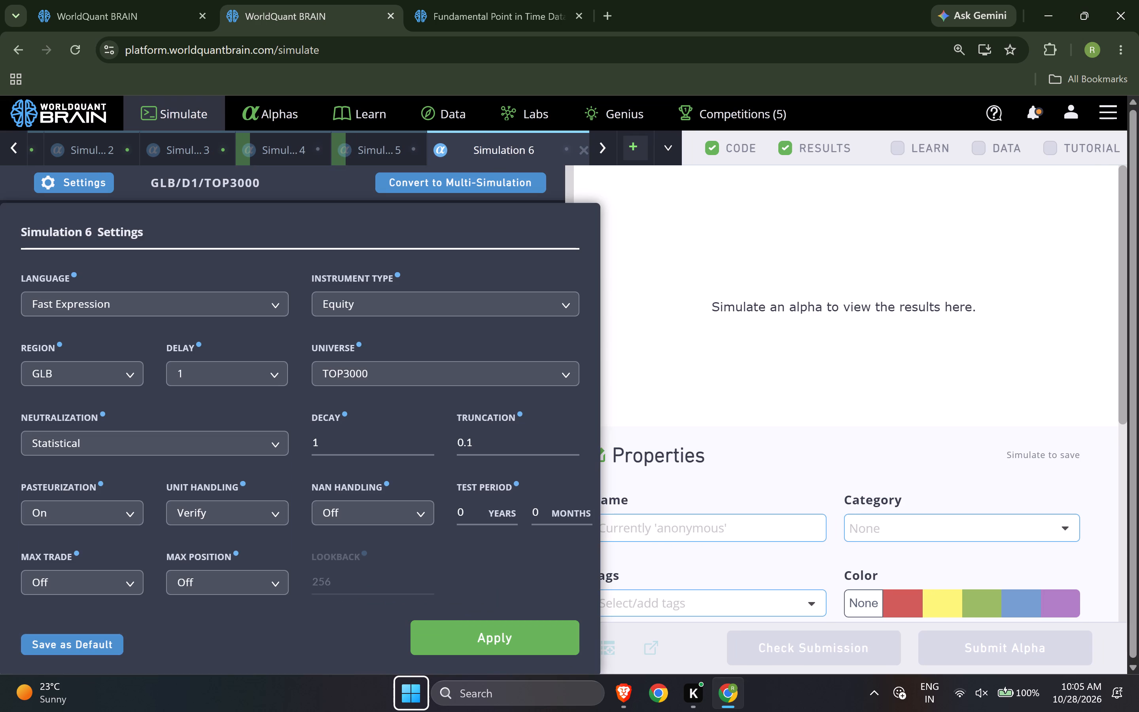
{"action": "left_click", "coordinate": [156, 493]}
{"action": "left_click", "coordinate": [472, 616]}
{"action": "left_click", "coordinate": [469, 631]}
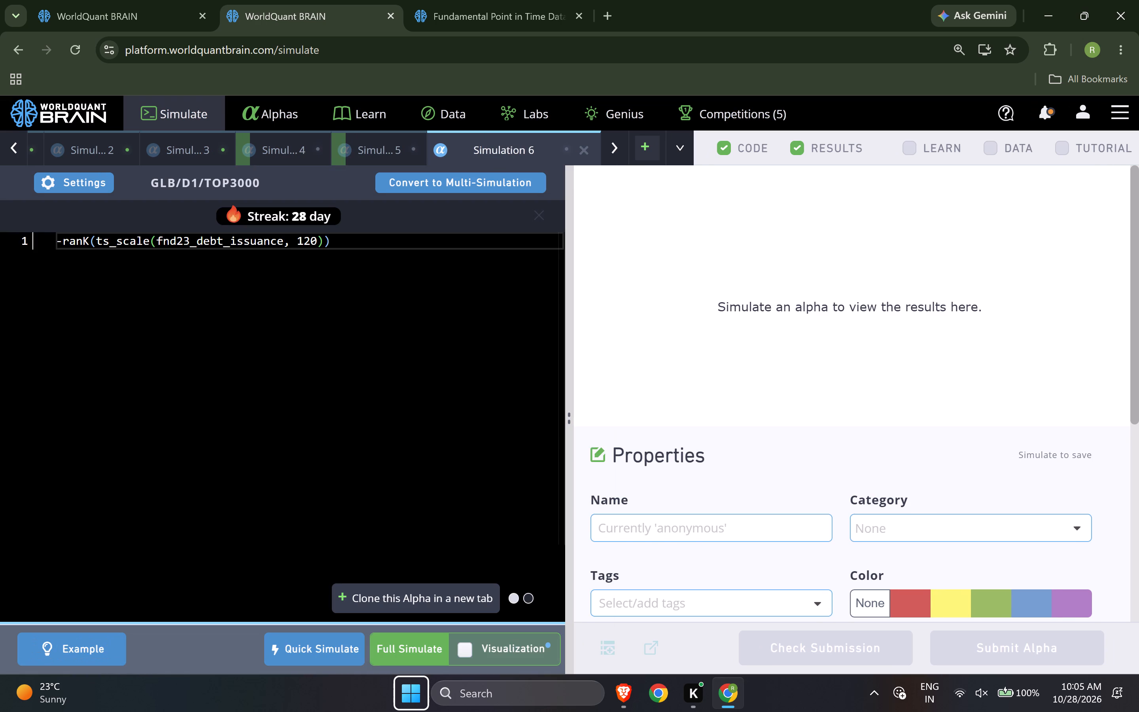
{"action": "left_click", "coordinate": [412, 653]}
Cancel the running Simulation 5, set its neutralization to Fast Factors, and run the full simulation again.
{"action": "left_click", "coordinate": [366, 150]}
{"action": "left_click", "coordinate": [783, 270]}
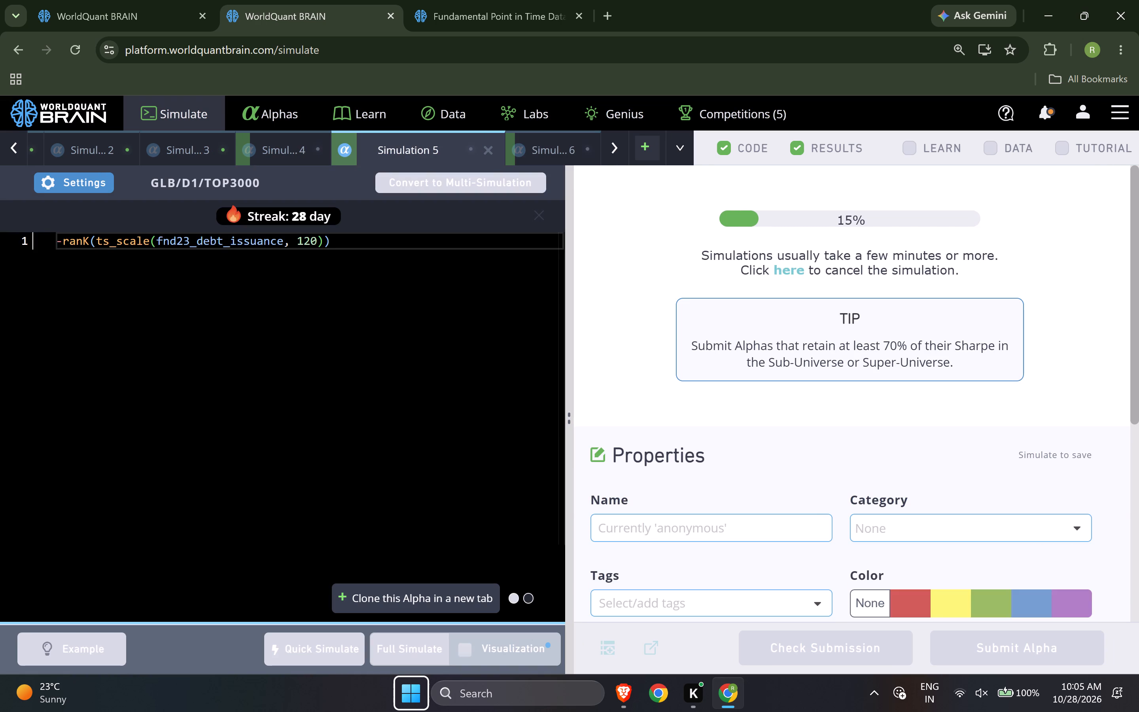
{"action": "left_click", "coordinate": [56, 180]}
{"action": "left_click", "coordinate": [128, 423]}
{"action": "left_click", "coordinate": [131, 437]}
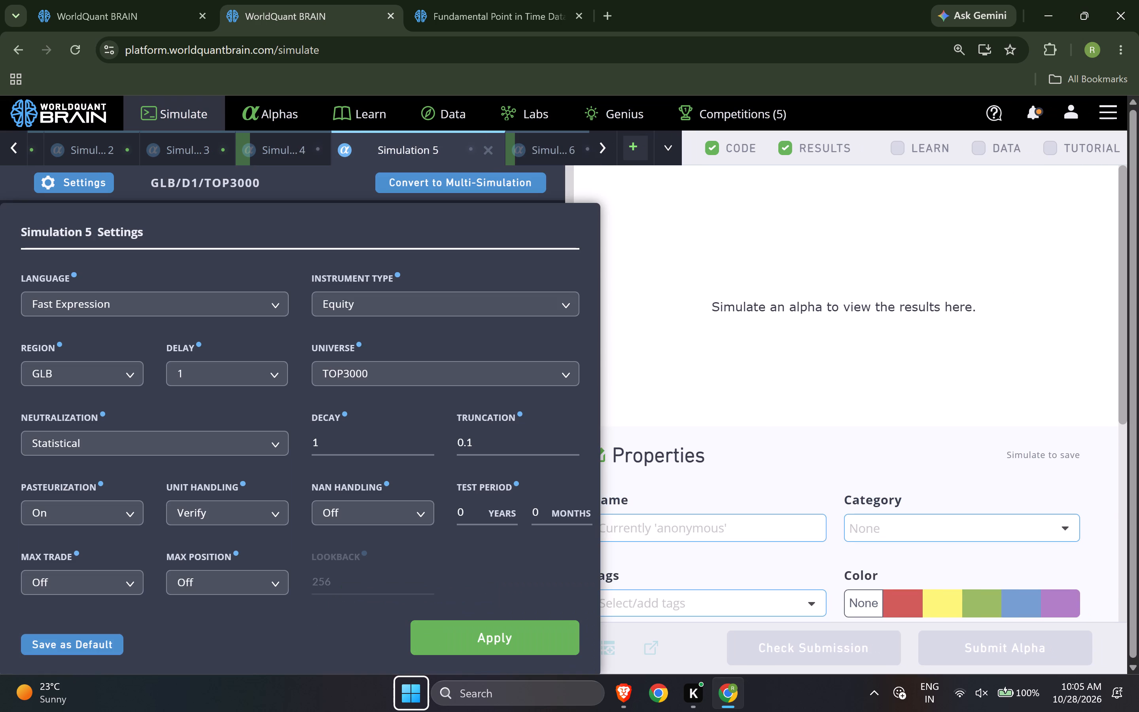
{"action": "left_click", "coordinate": [112, 581]}
{"action": "left_click", "coordinate": [510, 642]}
{"action": "left_click", "coordinate": [416, 637]}
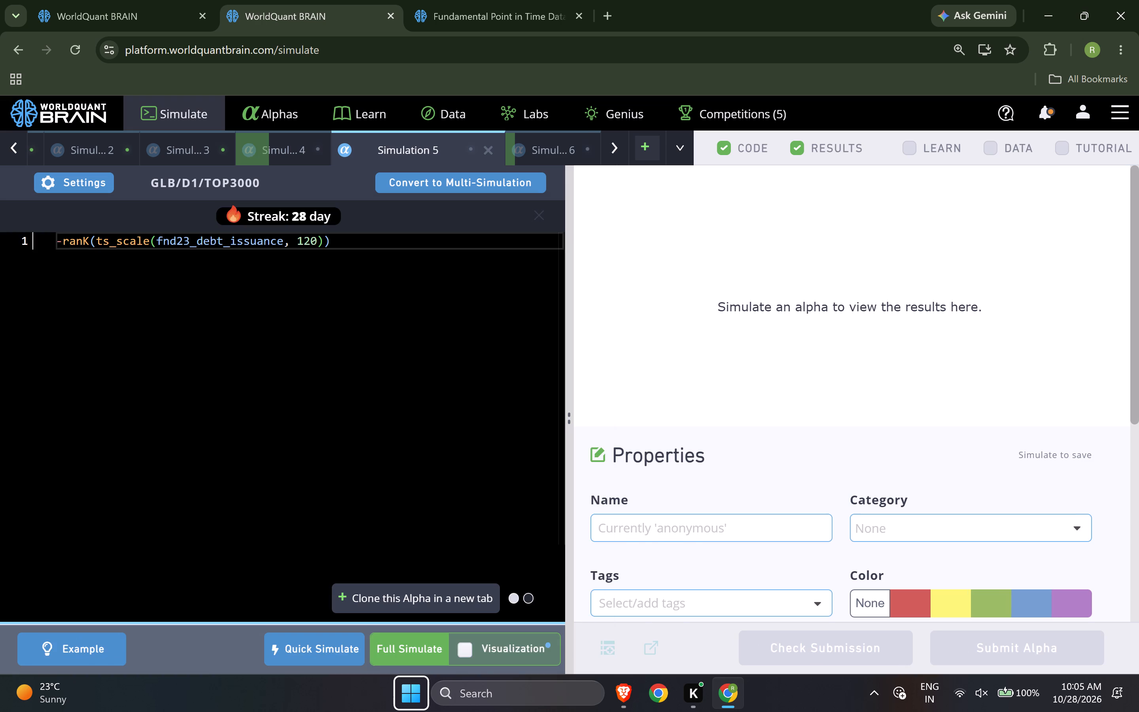
Clone the Fast Factors alpha into Simulation 7, set its neutralization to Slow + Fast Factors, and run a full simulation.
{"action": "left_click", "coordinate": [430, 599]}
{"action": "left_click", "coordinate": [93, 179]}
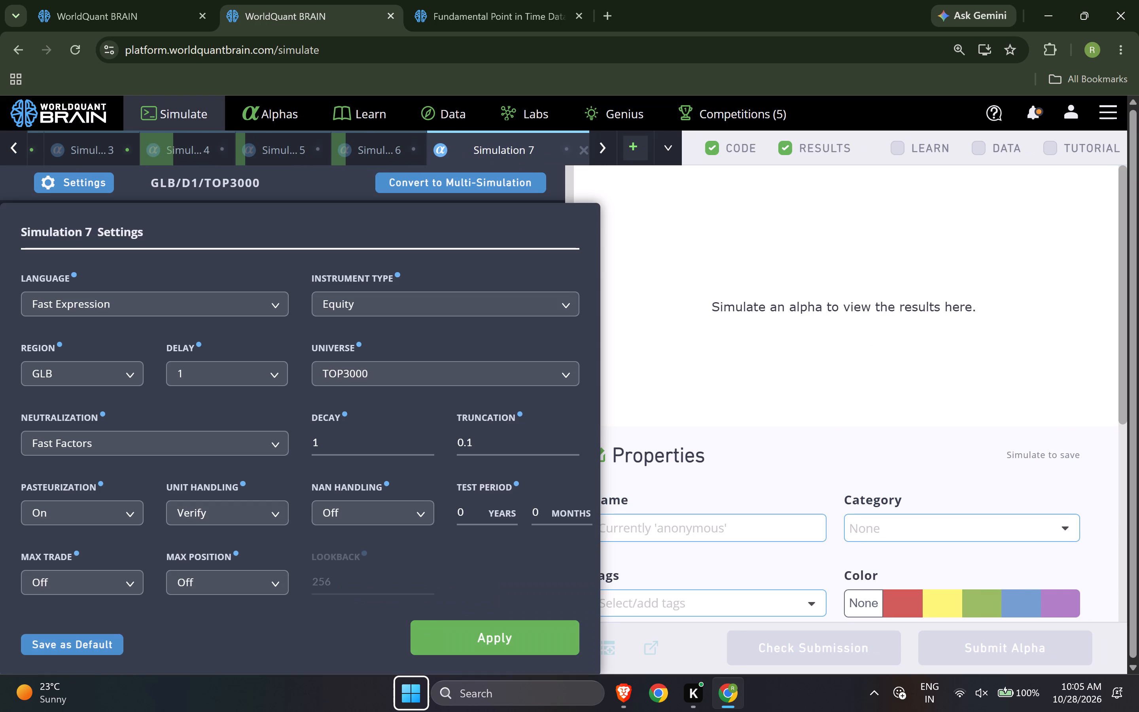
{"action": "left_click", "coordinate": [233, 442]}
{"action": "scroll", "coordinate": [209, 528], "scroll_direction": "down", "scroll_amount": 2}
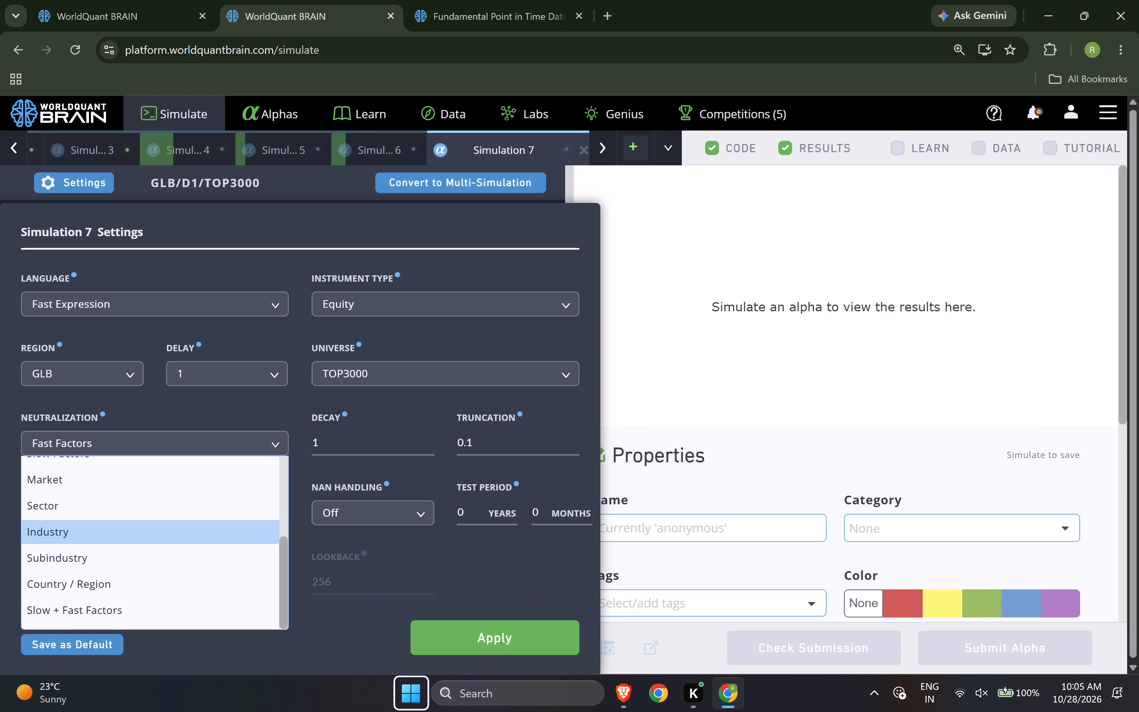
{"action": "left_click", "coordinate": [165, 600]}
{"action": "left_click", "coordinate": [515, 648]}
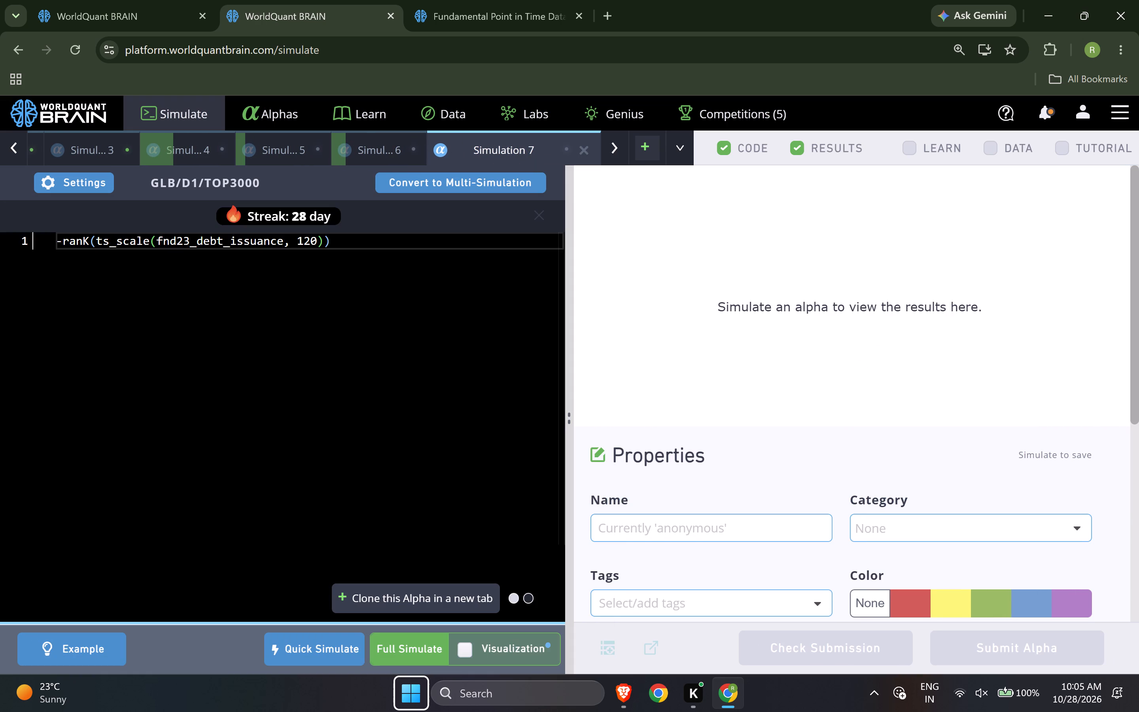
{"action": "left_click", "coordinate": [398, 650]}
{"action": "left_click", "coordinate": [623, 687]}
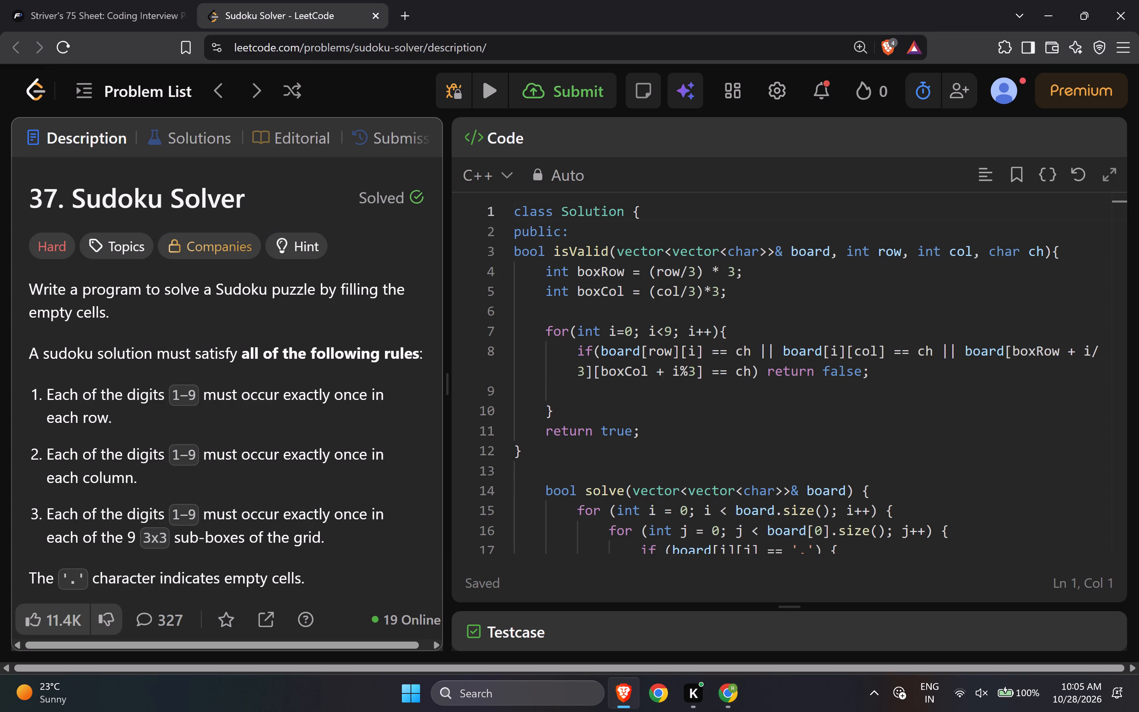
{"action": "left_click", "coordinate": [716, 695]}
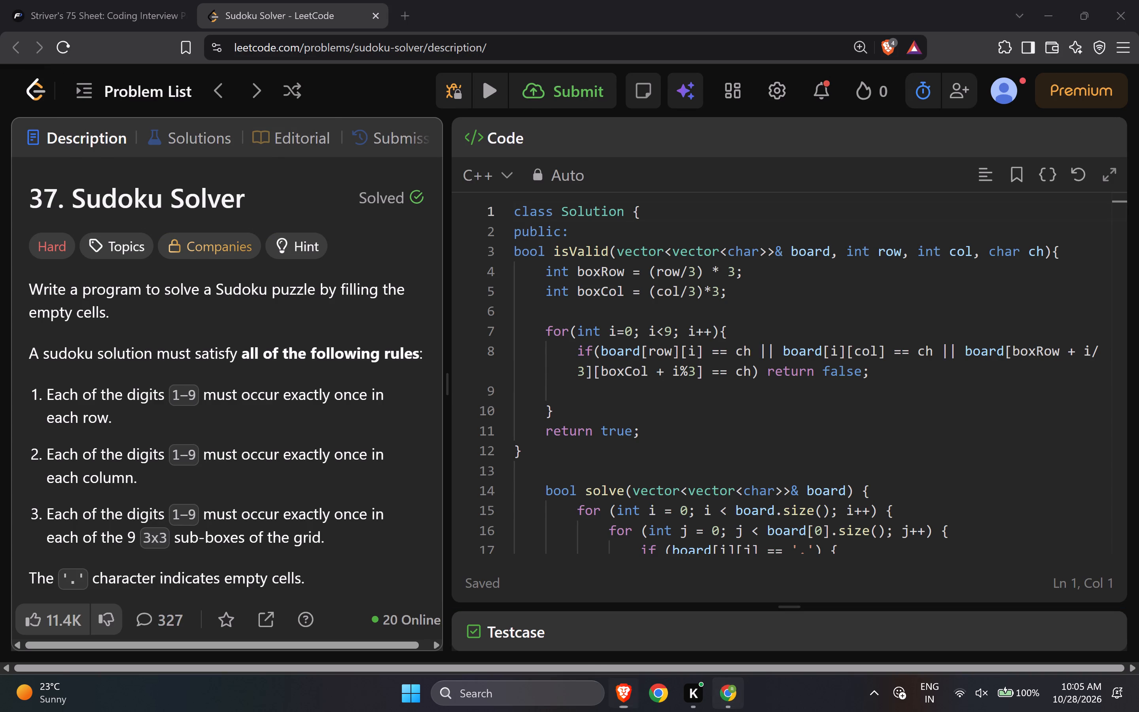
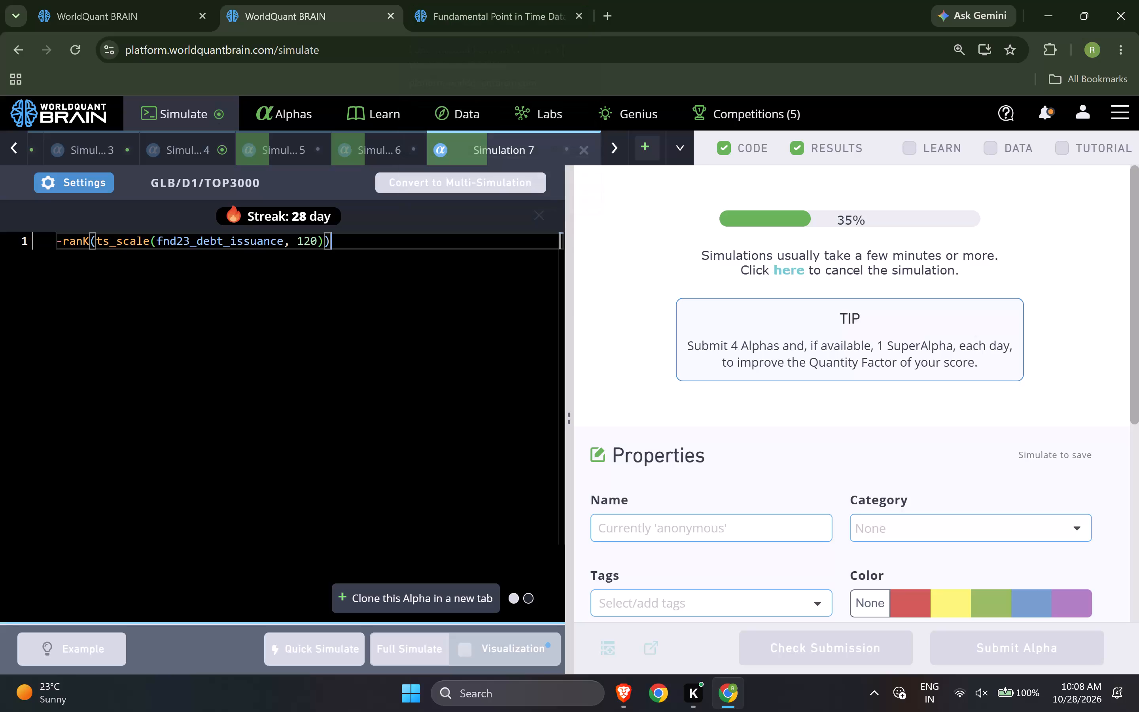
Clone Simulation 4's alpha into Simulation 8, set its neutralization to Slow Factors, and run a full simulation.
{"action": "left_click", "coordinate": [179, 149]}
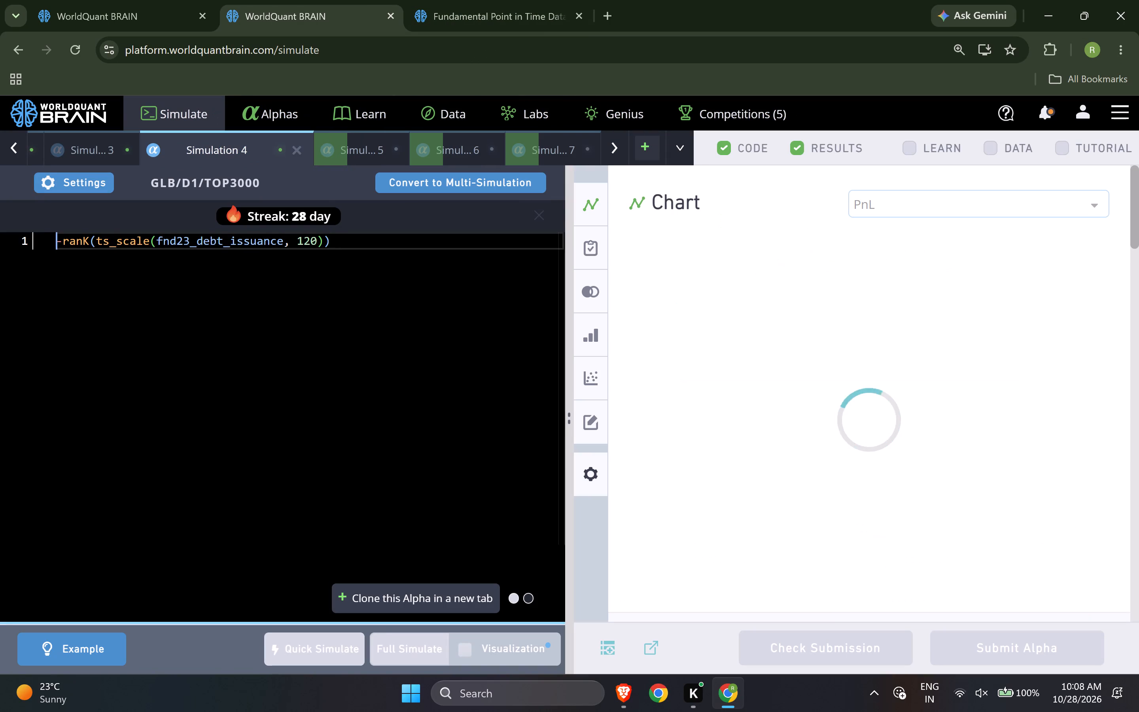
{"action": "scroll", "coordinate": [965, 405], "scroll_direction": "down", "scroll_amount": 1}
{"action": "scroll", "coordinate": [918, 441], "scroll_direction": "down", "scroll_amount": 4}
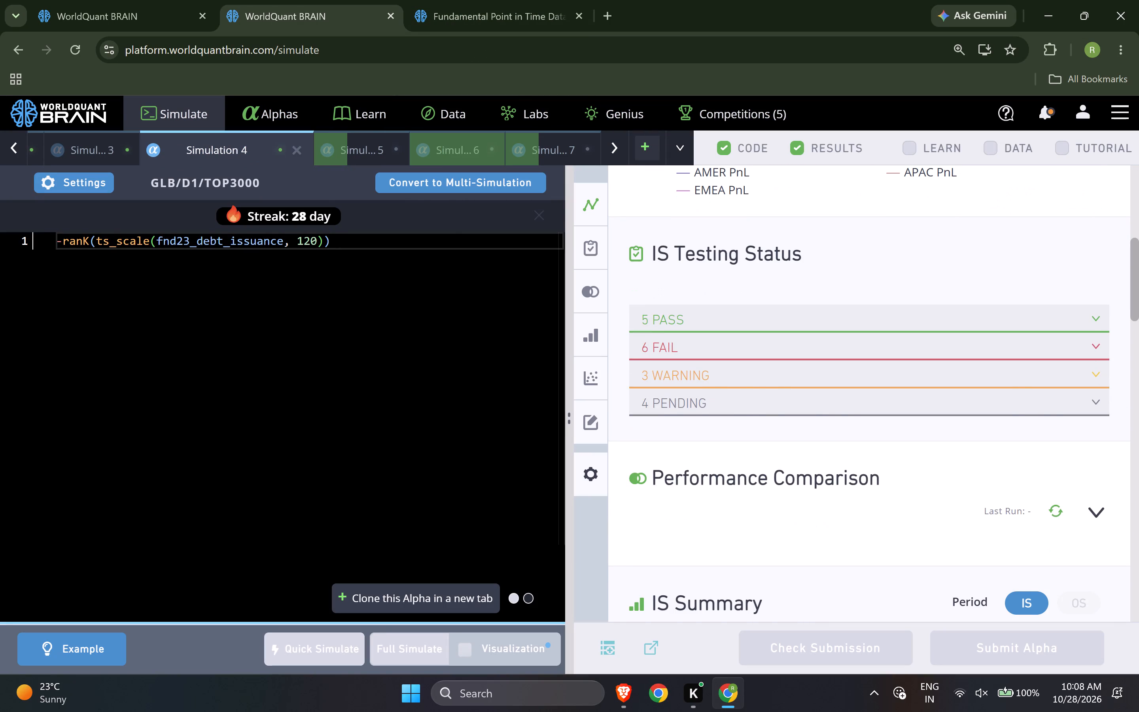
{"action": "left_click", "coordinate": [781, 345]}
{"action": "left_click", "coordinate": [428, 593]}
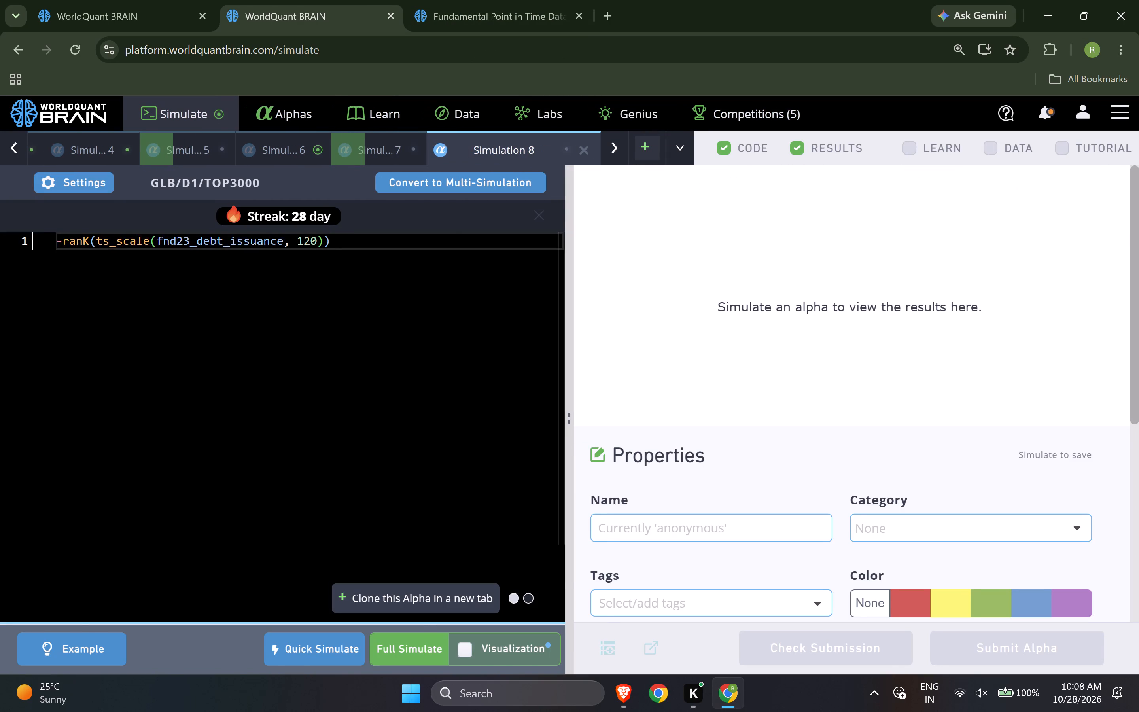
{"action": "left_click", "coordinate": [87, 186]}
{"action": "left_click", "coordinate": [115, 456]}
{"action": "left_click", "coordinate": [121, 448]}
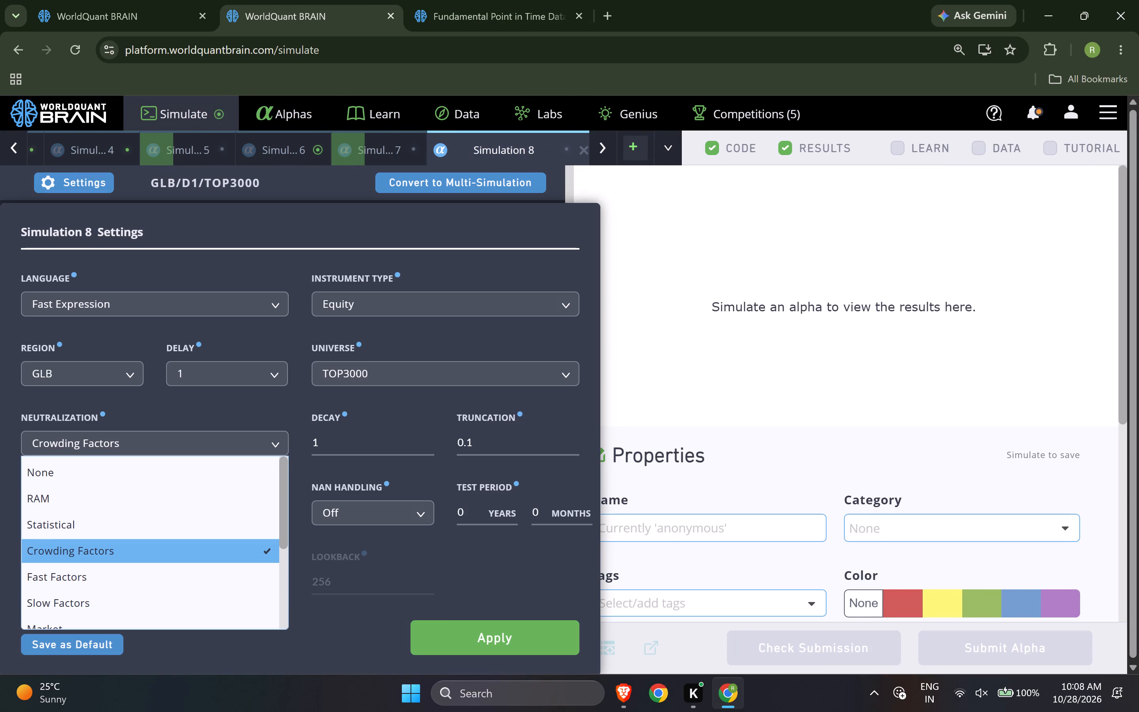
{"action": "left_click", "coordinate": [134, 598]}
{"action": "left_click", "coordinate": [464, 642]}
{"action": "left_click", "coordinate": [415, 650]}
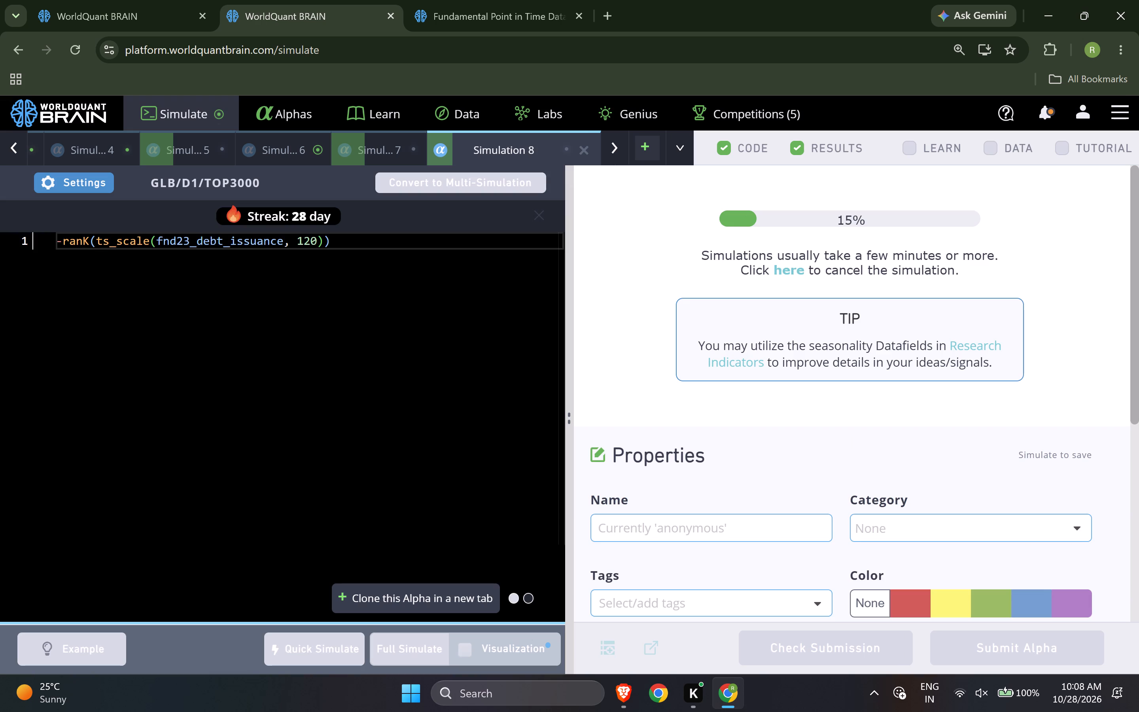
In Simulation 6's alpha properties, insert the Power Pool Alpha description template.
{"action": "left_click", "coordinate": [257, 157]}
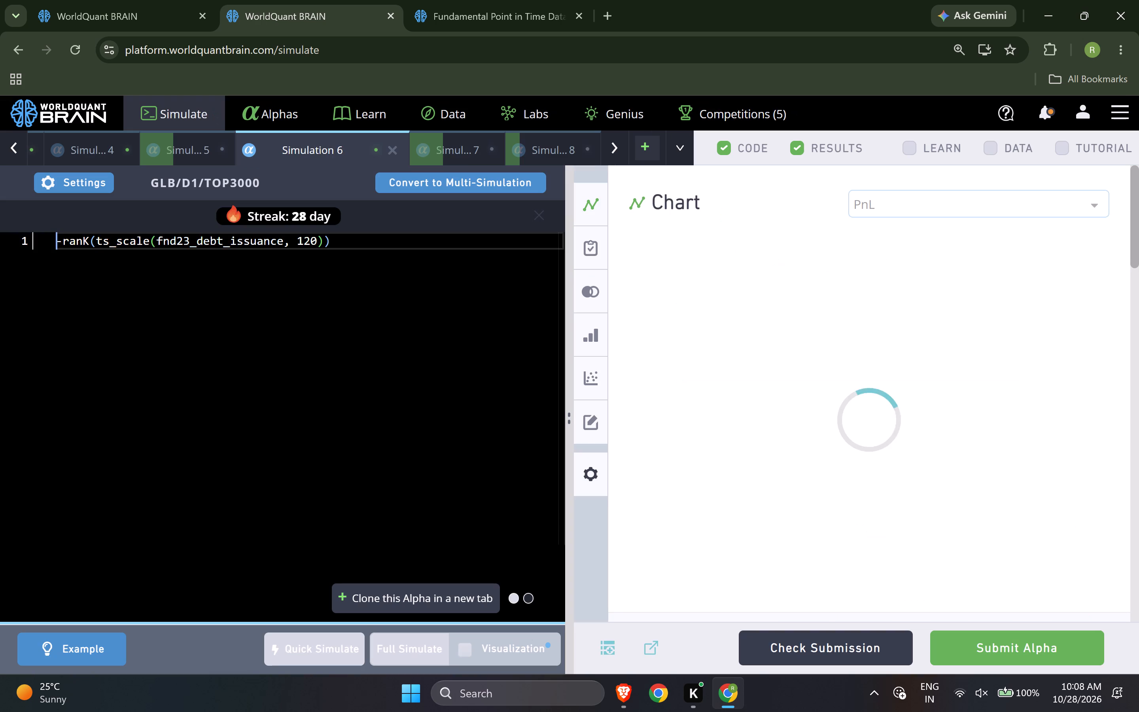
{"action": "scroll", "coordinate": [993, 357], "scroll_direction": "down", "scroll_amount": 4}
{"action": "left_click", "coordinate": [764, 425]}
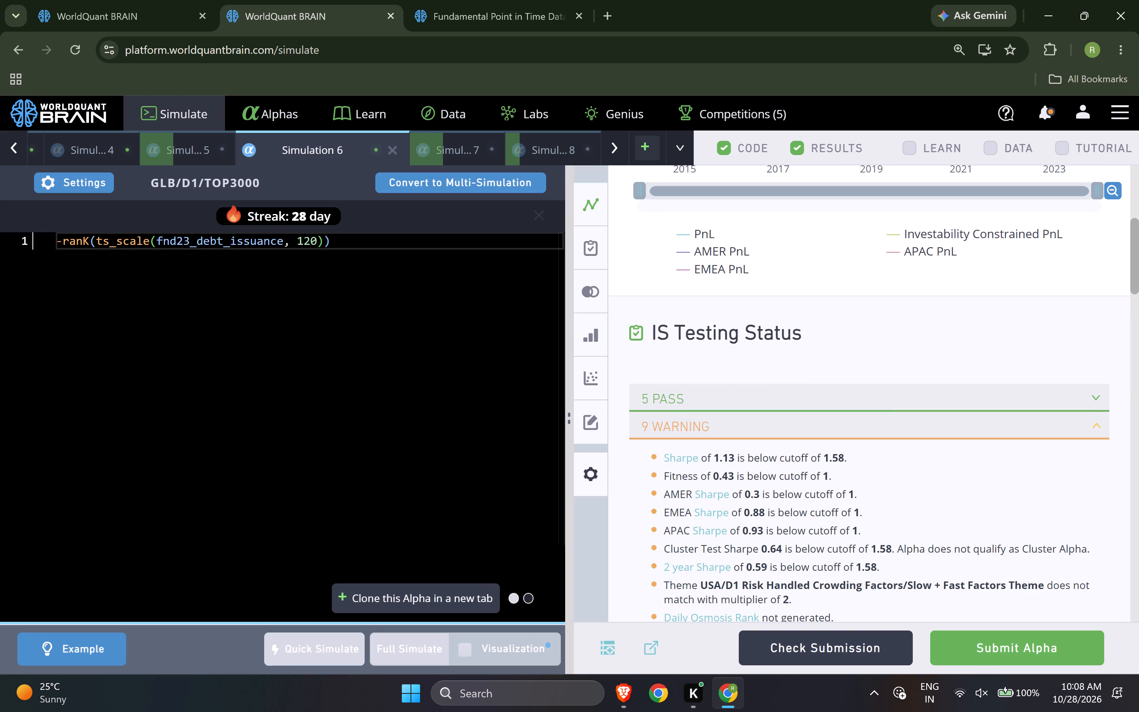
{"action": "scroll", "coordinate": [950, 444], "scroll_direction": "down", "scroll_amount": 2}
{"action": "left_click_drag", "start_coordinate": [1138, 270], "coordinate": [1138, 591]}
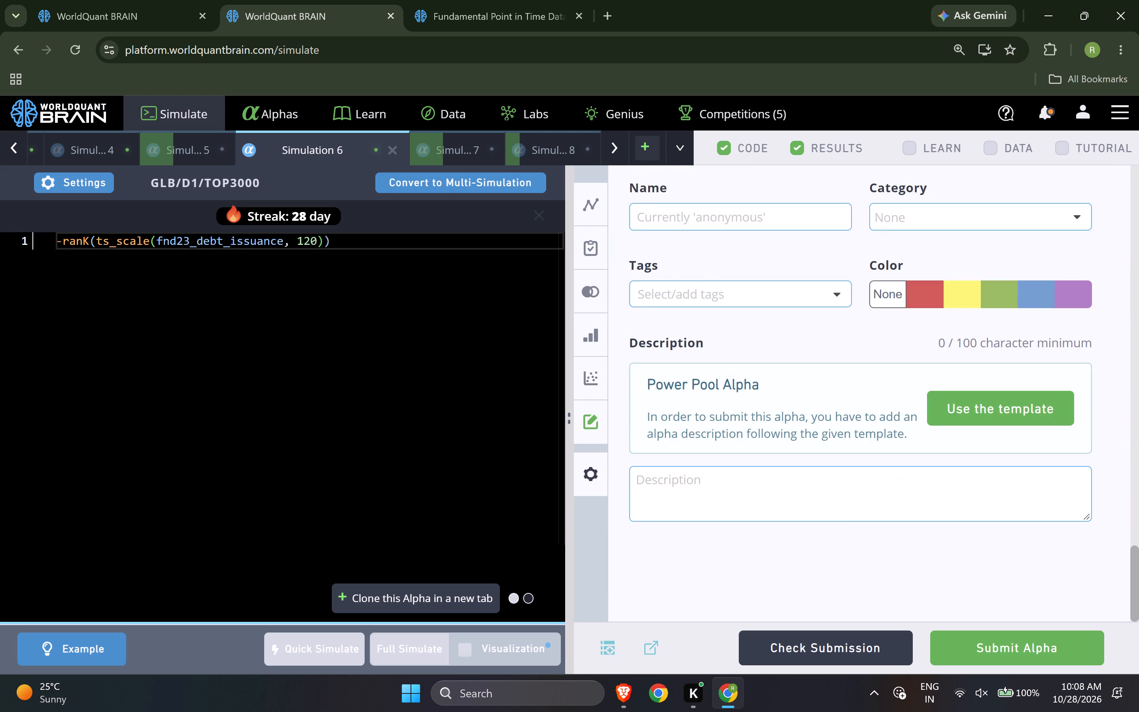
{"action": "left_click", "coordinate": [1004, 418]}
Fill the Idea, data rationale and operator rationale with the copied sentence "In order to submit this alpha, you have to add an alpha description following the given template.".
{"action": "left_click_drag", "start_coordinate": [924, 441], "coordinate": [641, 422]}
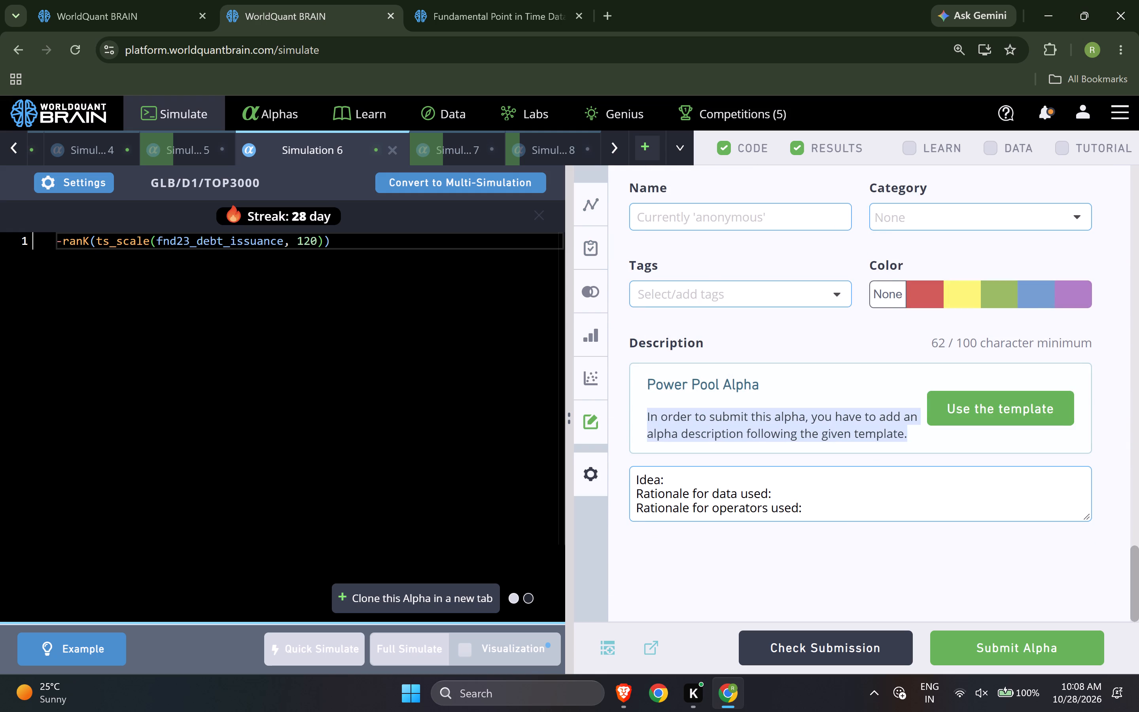
{"action": "right_click", "coordinate": [802, 424]}
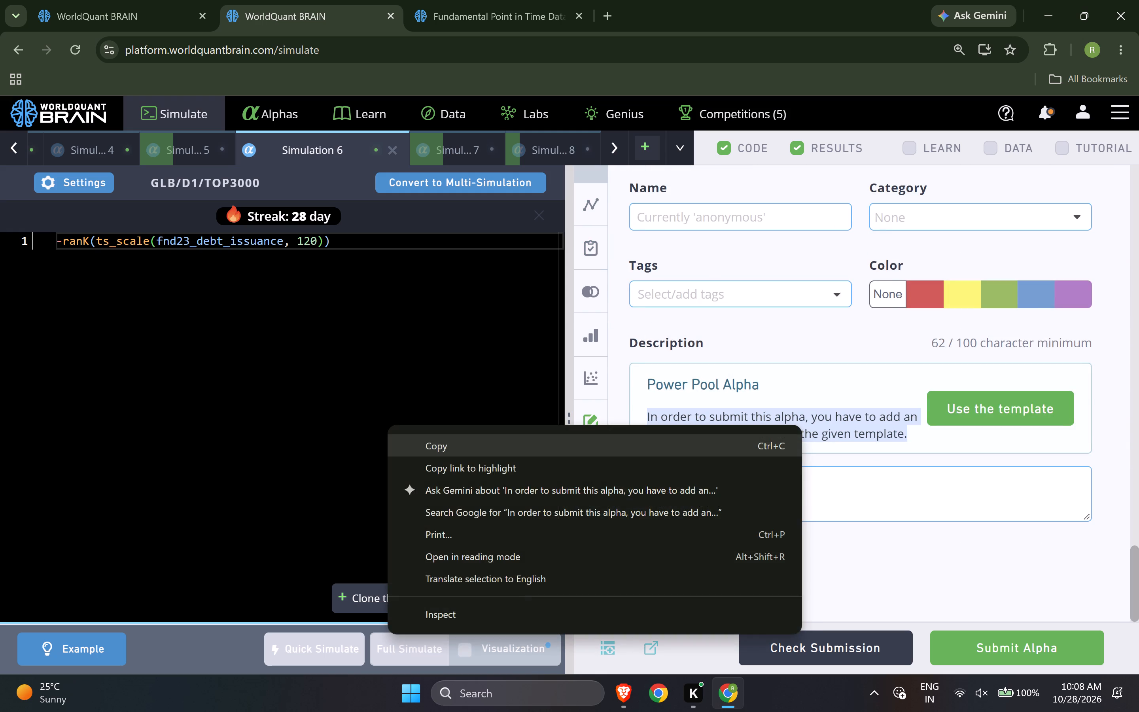
{"action": "left_click", "coordinate": [670, 448]}
{"action": "left_click", "coordinate": [798, 478]}
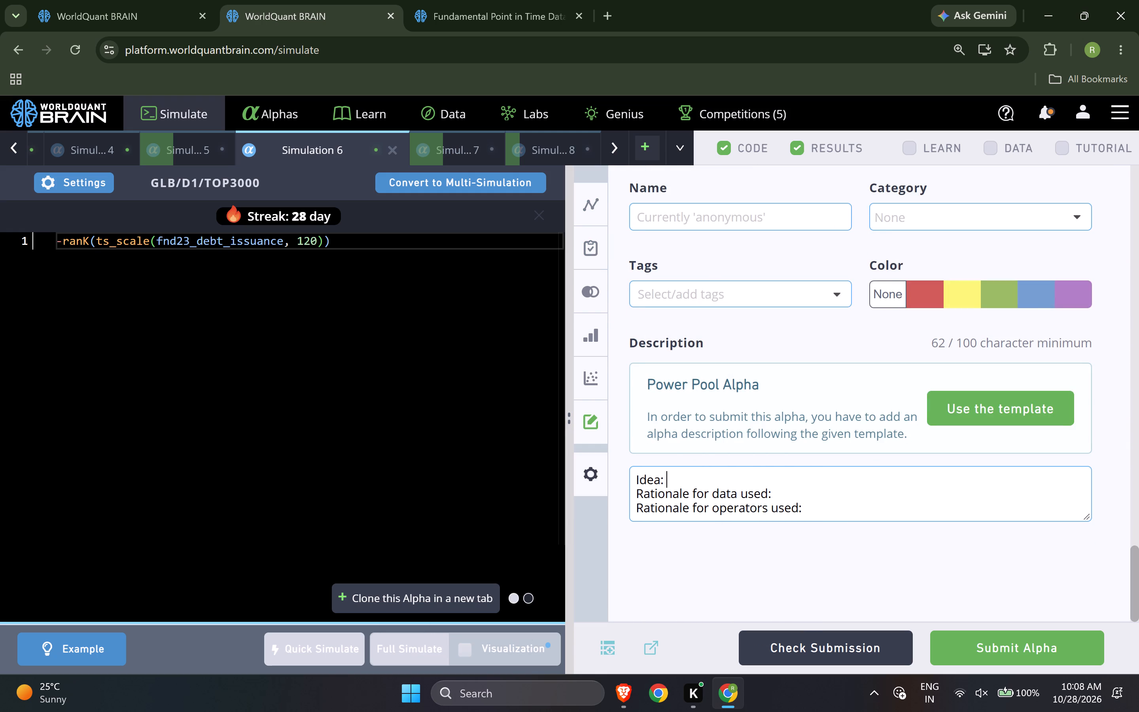
{"action": "key", "text": "ctrl+c"}
{"action": "key", "text": "ctrl+v"}
{"action": "left_click", "coordinate": [846, 512]}
{"action": "key", "text": "ctrl+v"}
{"action": "scroll", "coordinate": [846, 512], "scroll_direction": "down", "scroll_amount": 1}
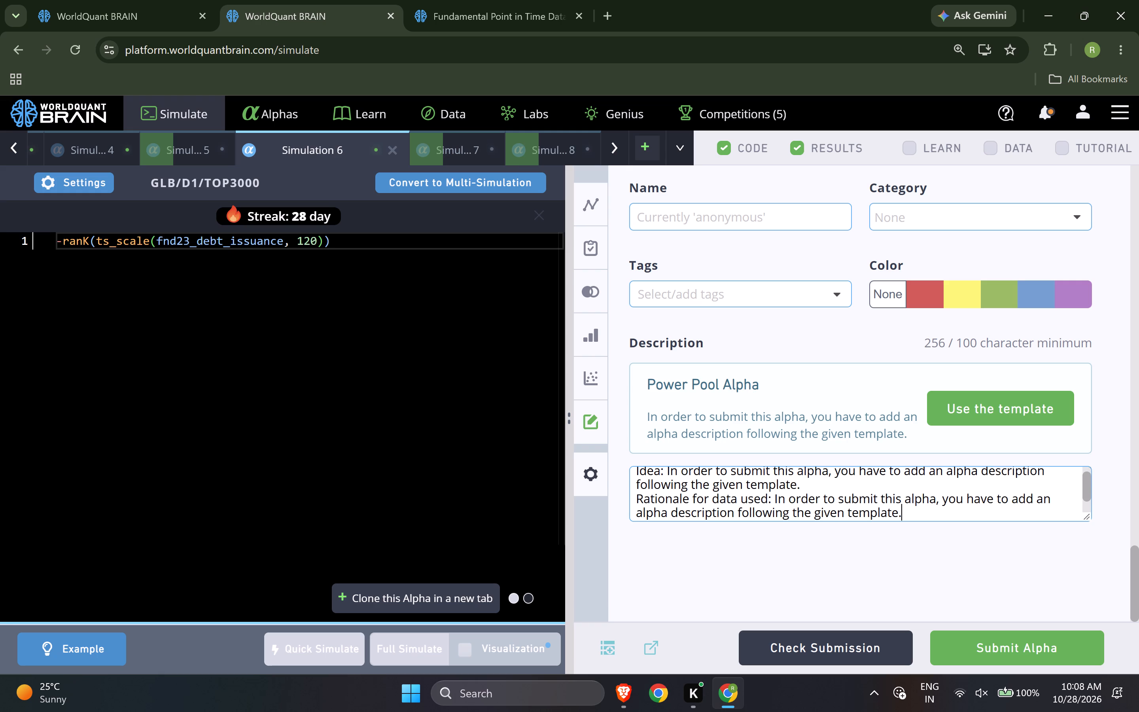
{"action": "scroll", "coordinate": [846, 512], "scroll_direction": "down", "scroll_amount": 1}
{"action": "left_click", "coordinate": [846, 512]}
{"action": "key", "text": "ctrl+v"}
{"action": "scroll", "coordinate": [958, 379], "scroll_direction": "up", "scroll_amount": 2}
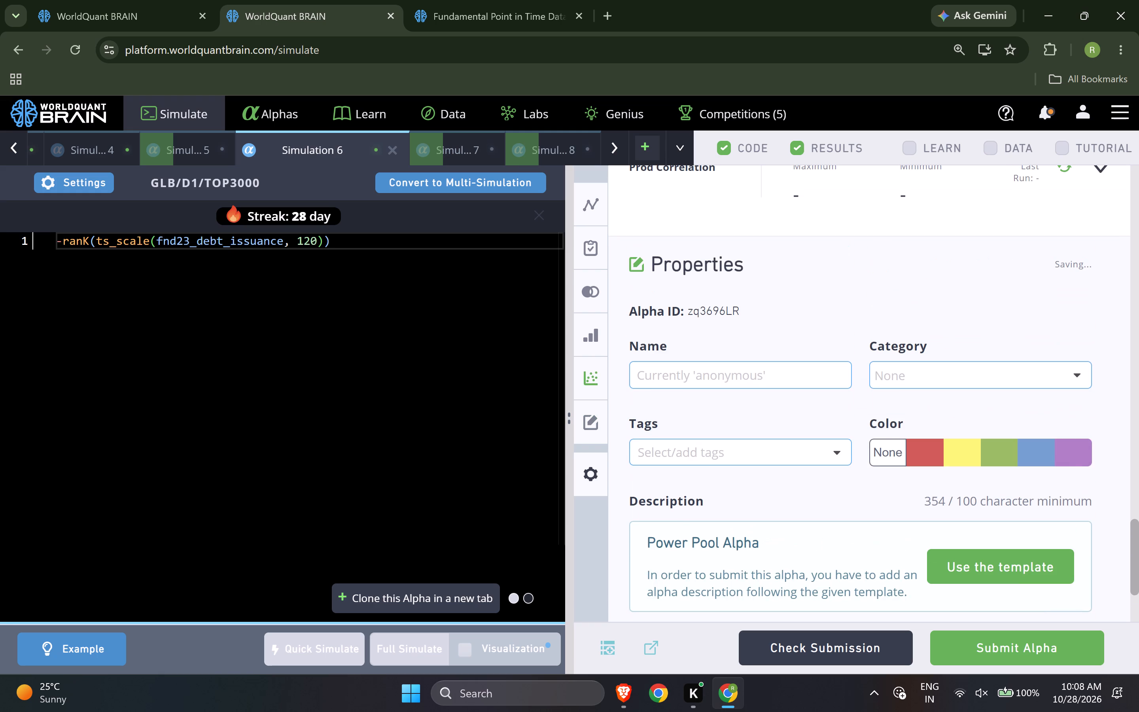
Run the submission check on Simulation 6's alpha and expand the failed tests.
{"action": "left_click", "coordinate": [865, 650]}
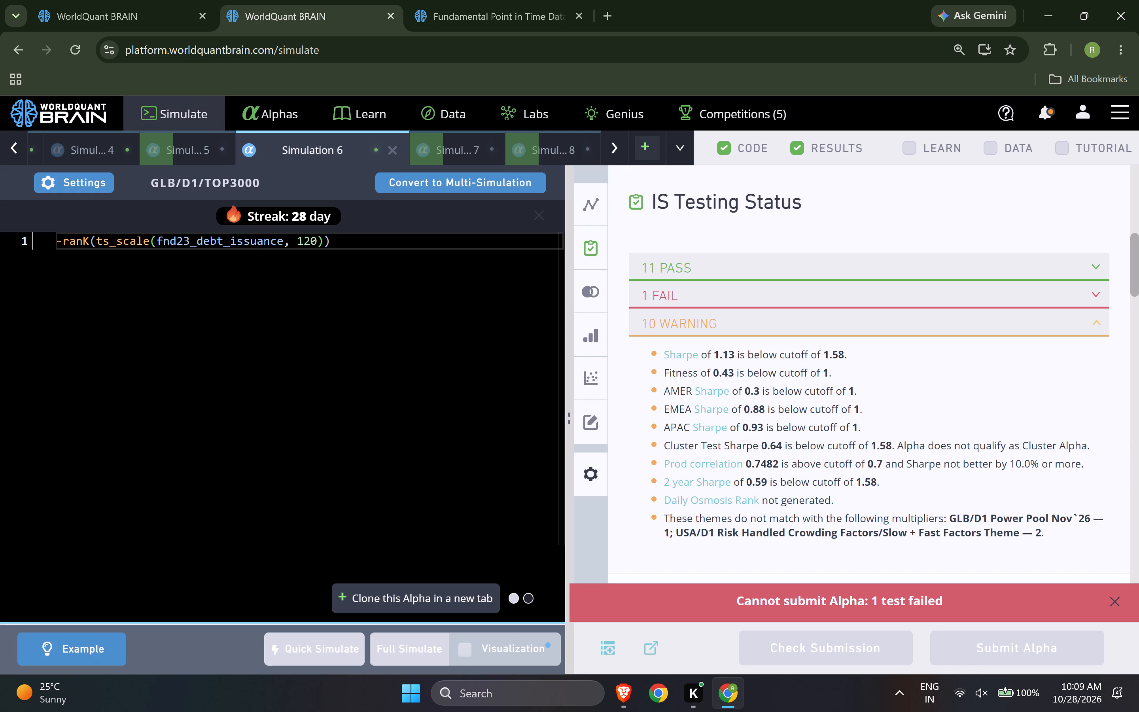
{"action": "left_click", "coordinate": [747, 297]}
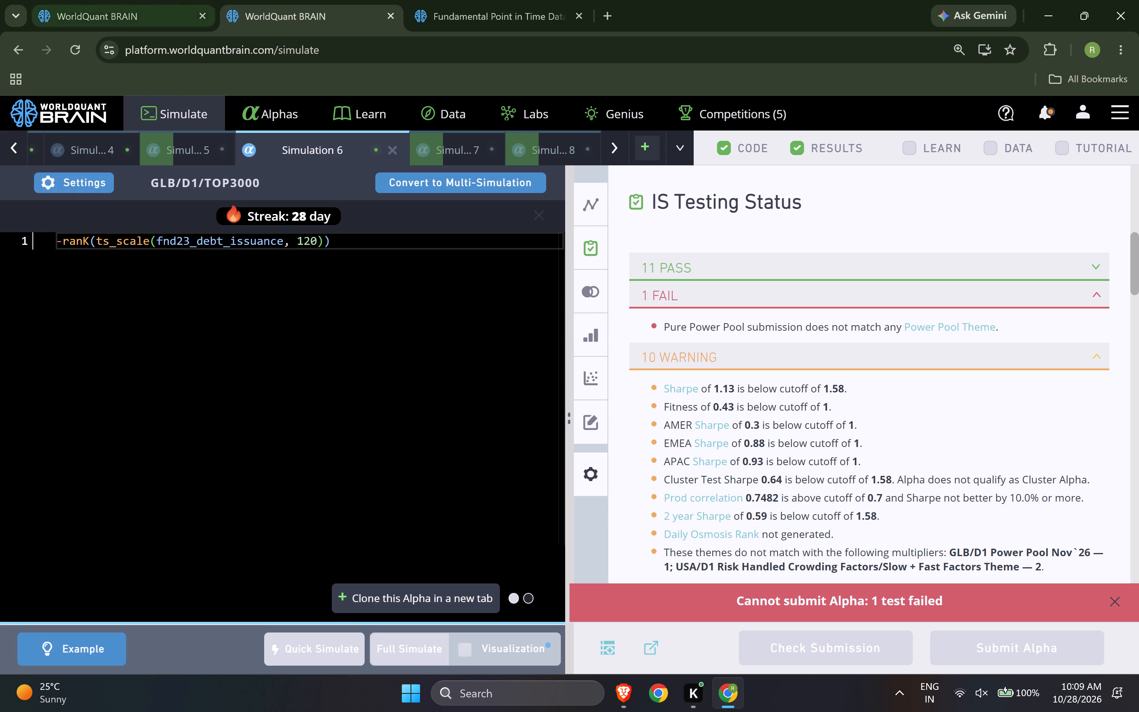
Close the browser tab showing the submitted tmr SuperAlpha.
{"action": "left_click", "coordinate": [160, 0]}
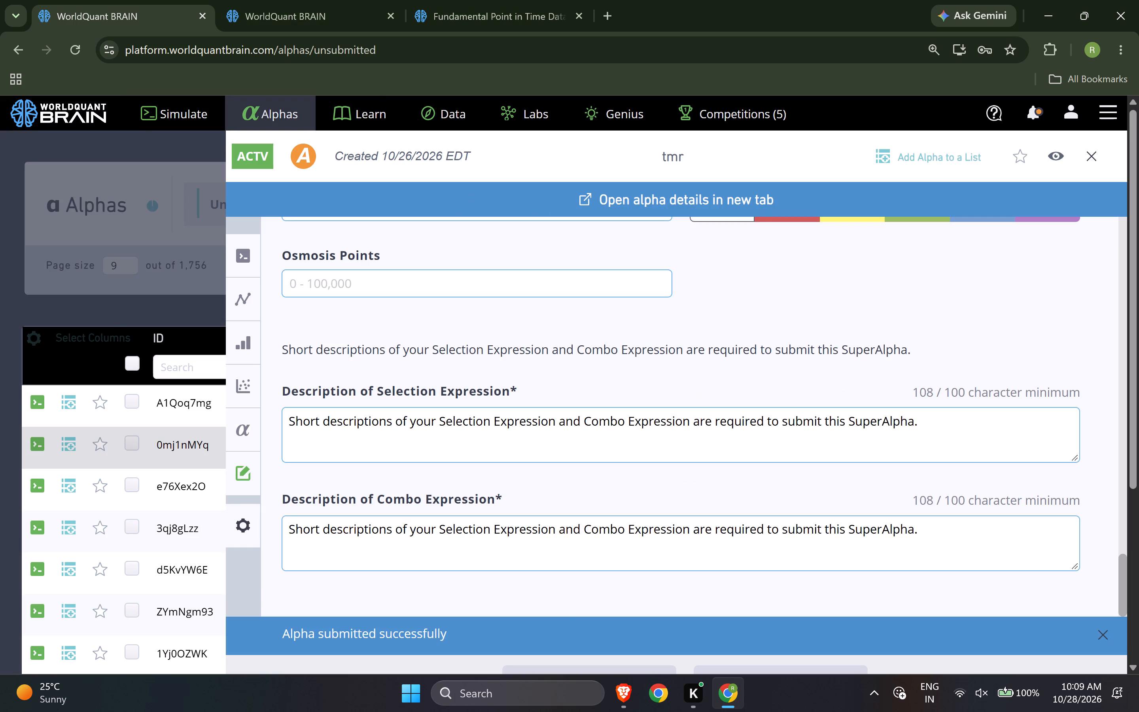
{"action": "left_click", "coordinate": [200, 14]}
Open the announcements in a new browser tab and read the requirements of the GLB/D1 Power Pool Nov'26 theme.
{"action": "left_click", "coordinate": [287, 21]}
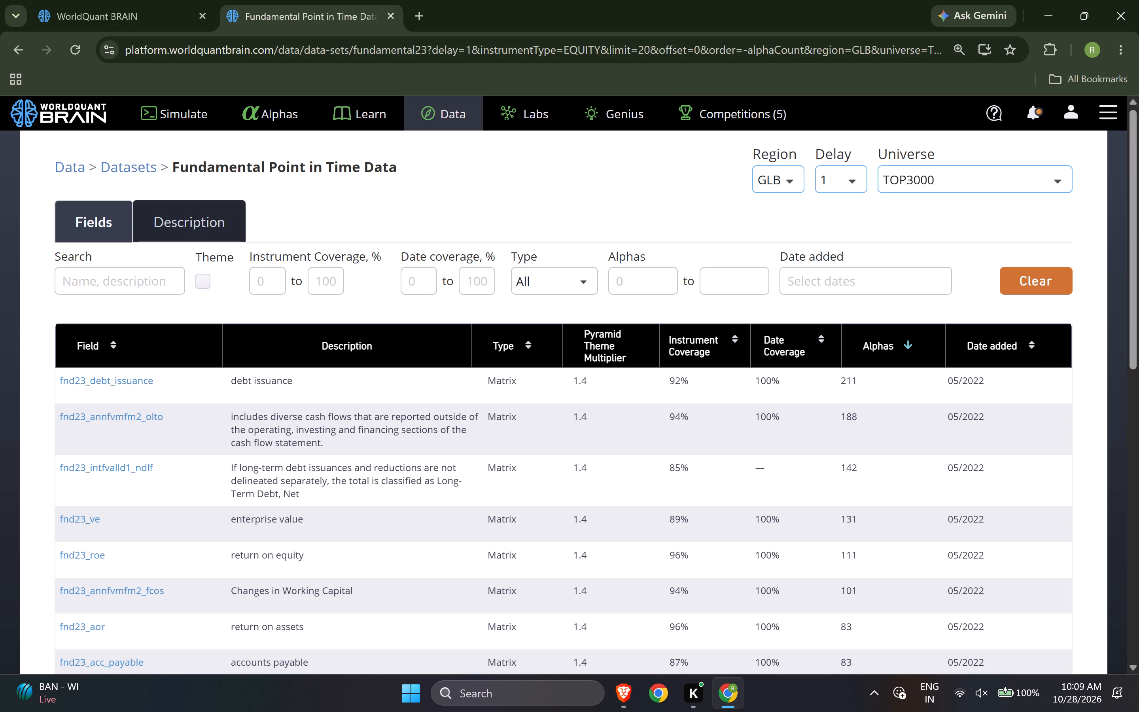
{"action": "left_click", "coordinate": [1027, 116]}
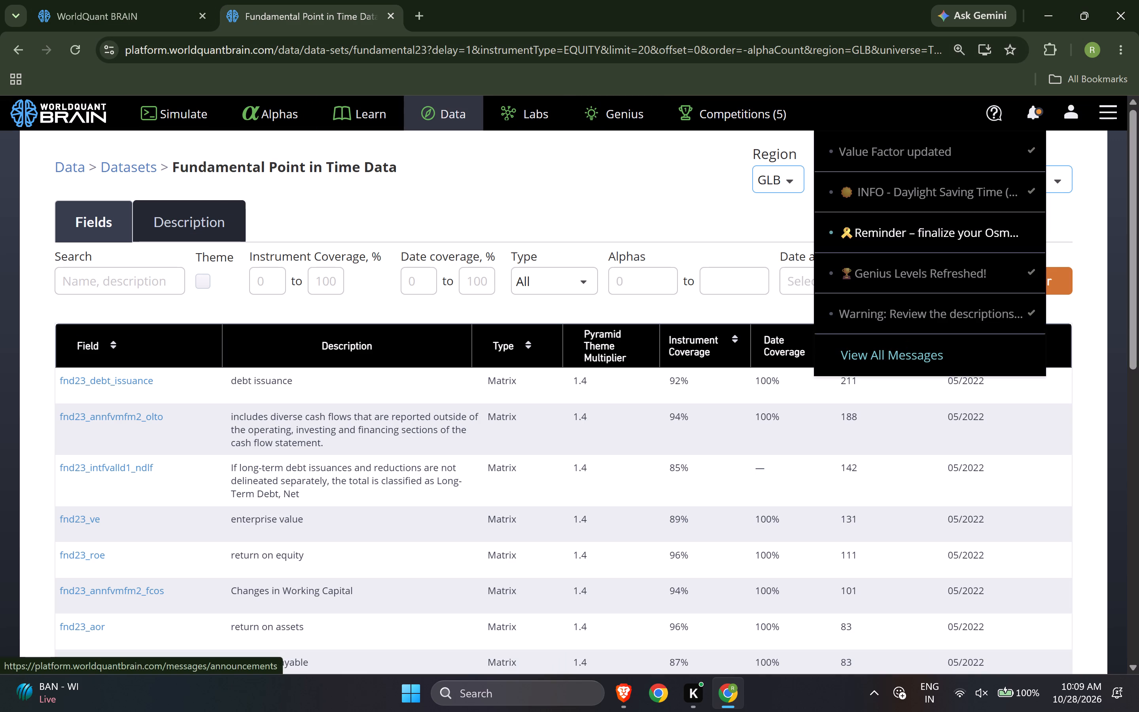
{"action": "right_click", "coordinate": [872, 264]}
{"action": "left_click", "coordinate": [925, 282]}
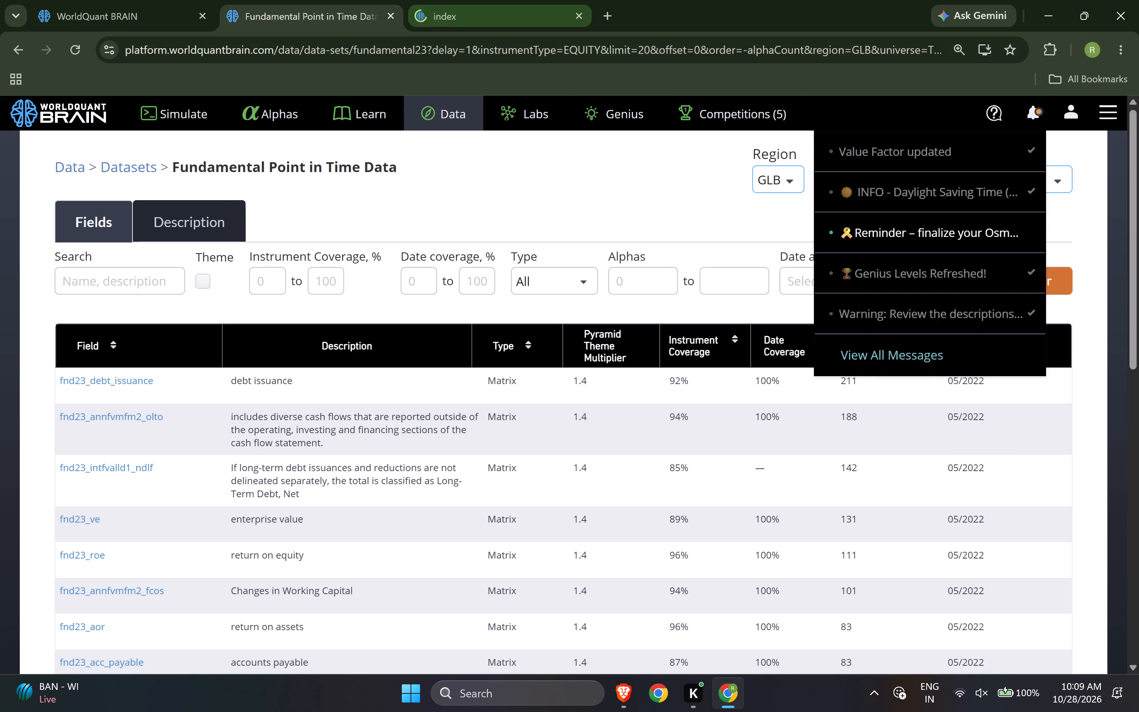
{"action": "left_click", "coordinate": [476, 0]}
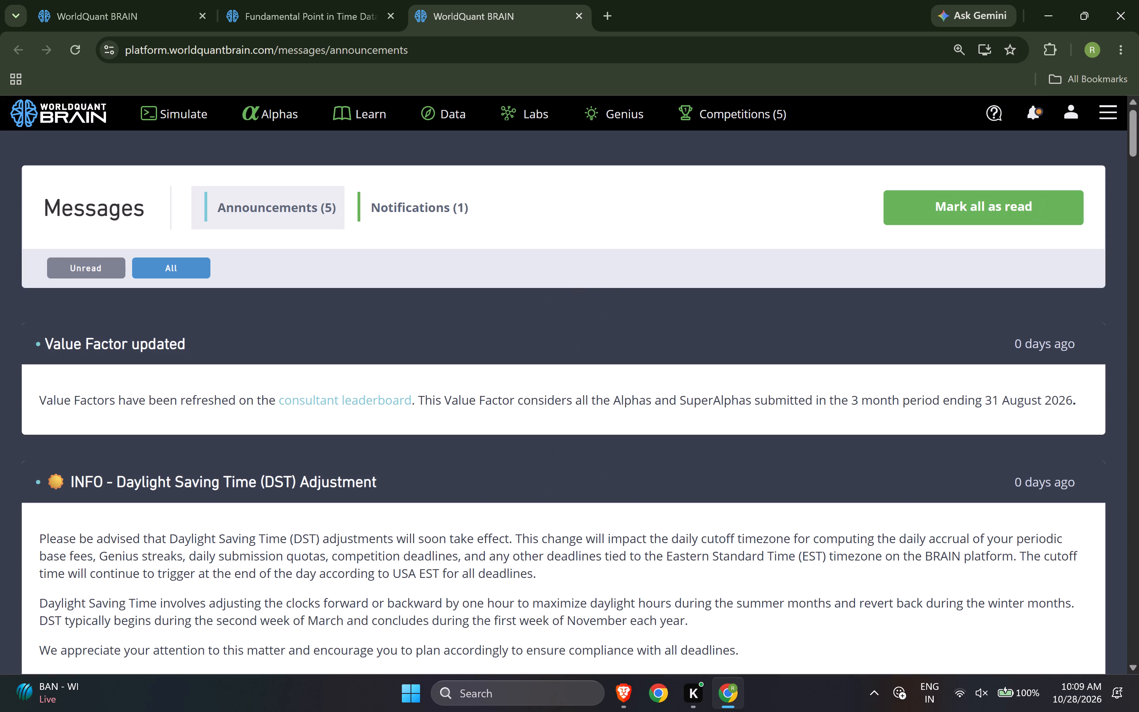
{"action": "scroll", "coordinate": [394, 550], "scroll_direction": "down", "scroll_amount": 5}
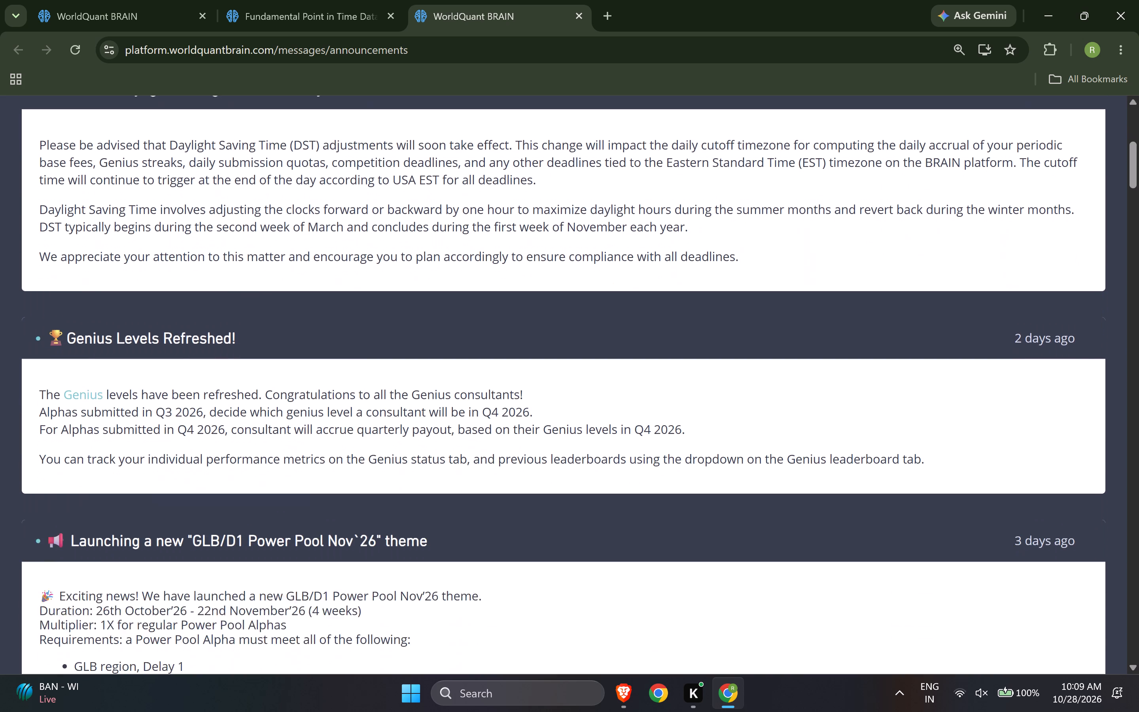
{"action": "scroll", "coordinate": [402, 548], "scroll_direction": "down", "scroll_amount": 2}
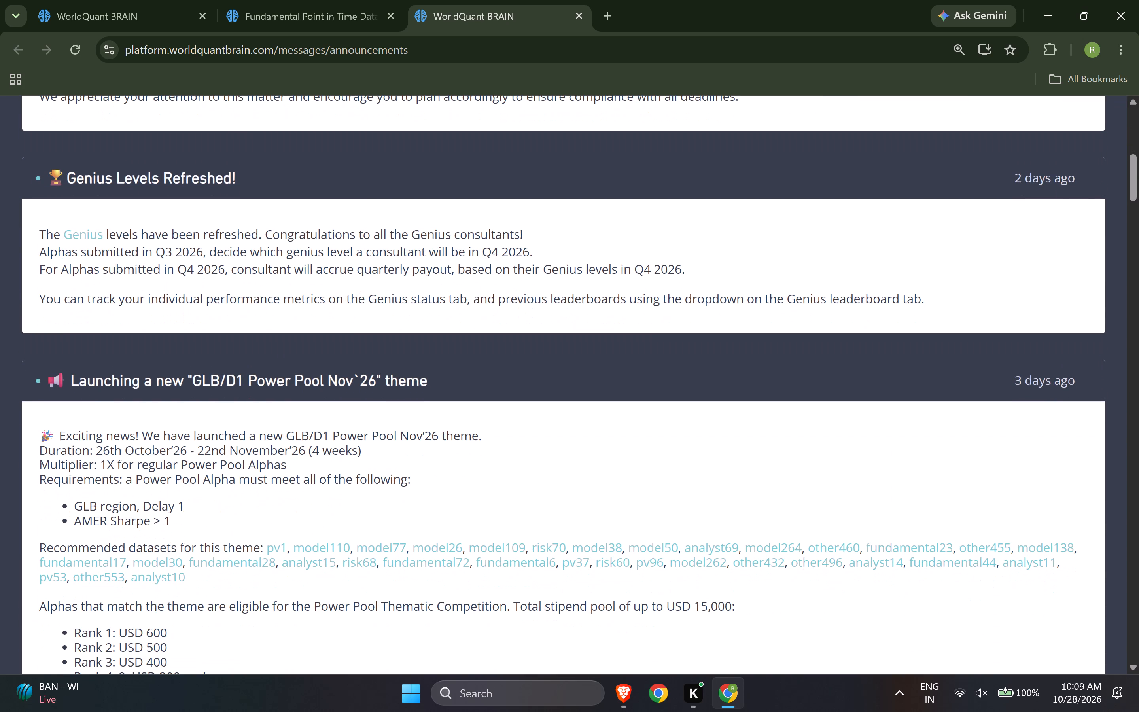
{"action": "scroll", "coordinate": [289, 482], "scroll_direction": "down", "scroll_amount": 2}
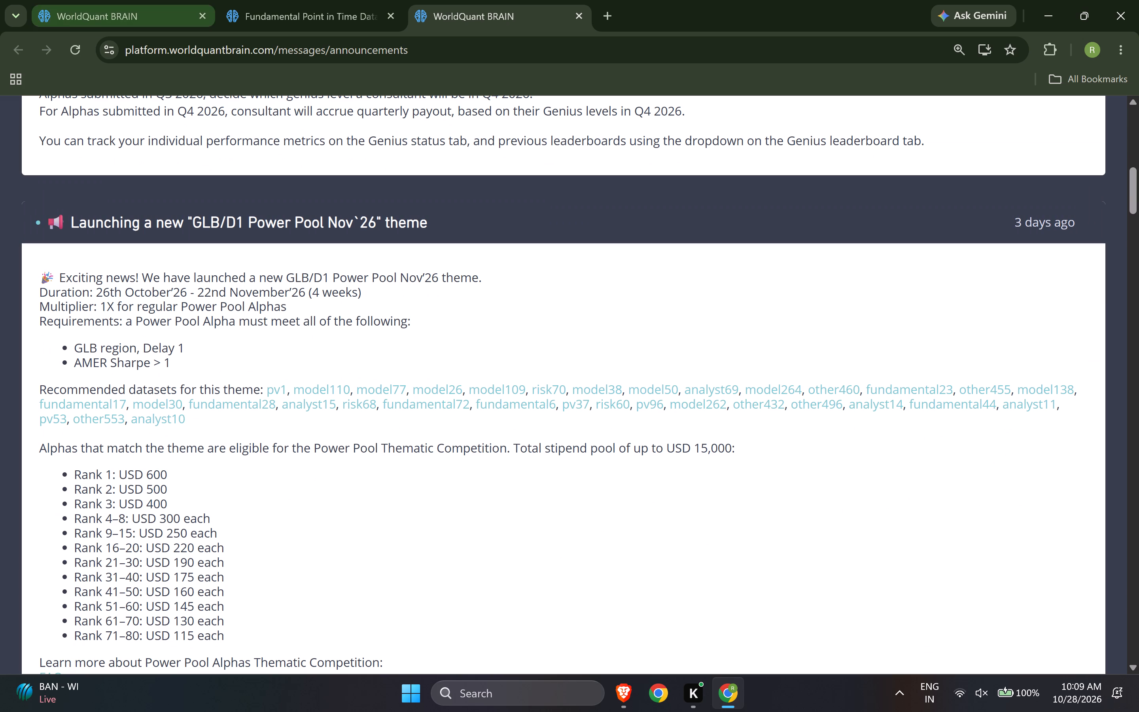
Return to the simulations and move Simulation 6 ahead of Simulation 4 in the simulation order.
{"action": "left_click", "coordinate": [92, 0]}
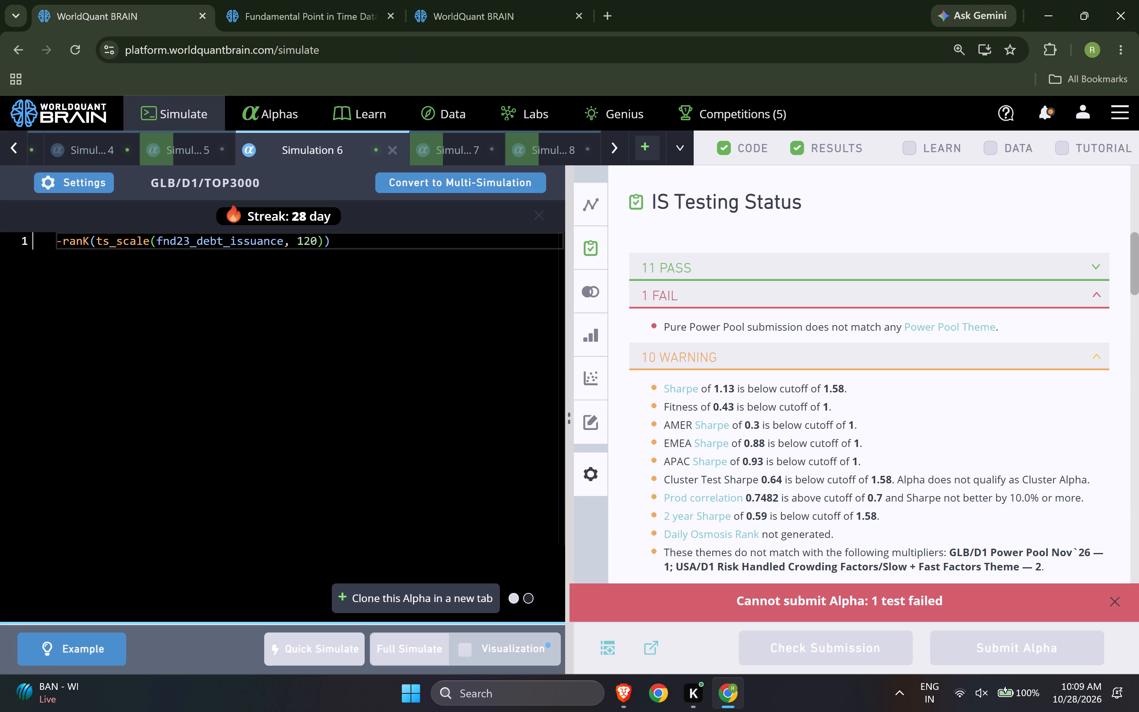
{"action": "left_click_drag", "start_coordinate": [864, 424], "coordinate": [697, 444]}
{"action": "left_click_drag", "start_coordinate": [697, 444], "coordinate": [657, 419]}
{"action": "left_click", "coordinate": [896, 432]}
{"action": "left_click_drag", "start_coordinate": [362, 150], "coordinate": [159, 162]}
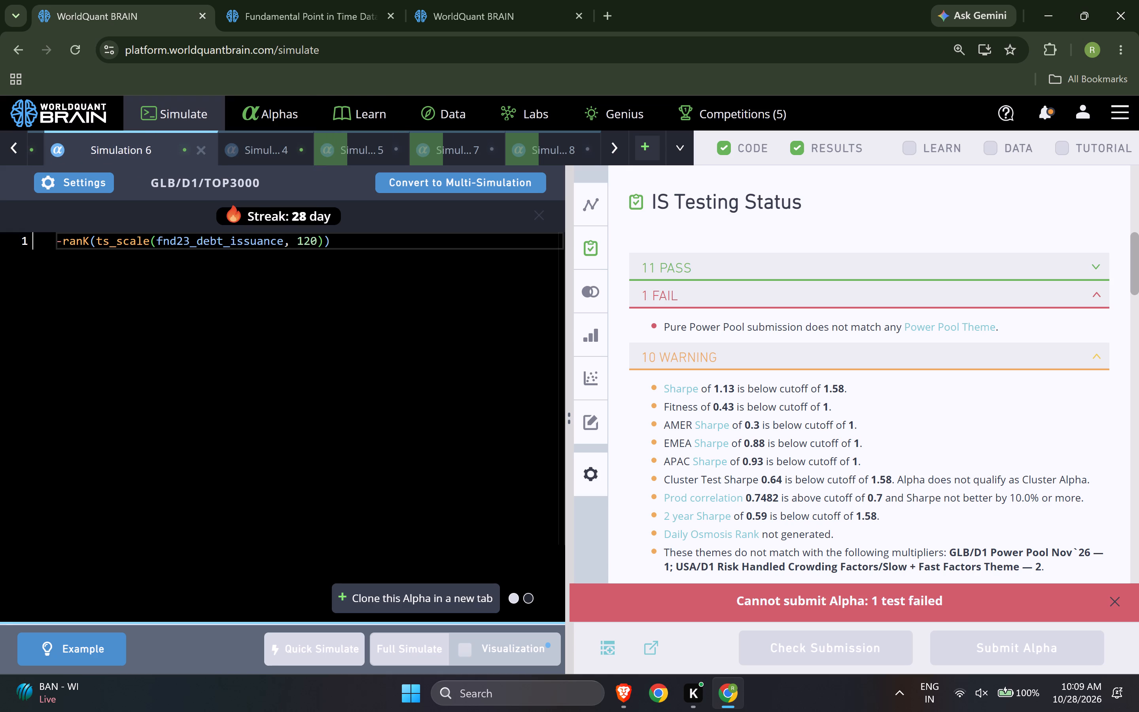
Open the unsubmitted alphas list in the announcements browser tab and filter it by the name tmr.
{"action": "left_click", "coordinate": [435, 0]}
{"action": "scroll", "coordinate": [289, 253], "scroll_direction": "up", "scroll_amount": 5}
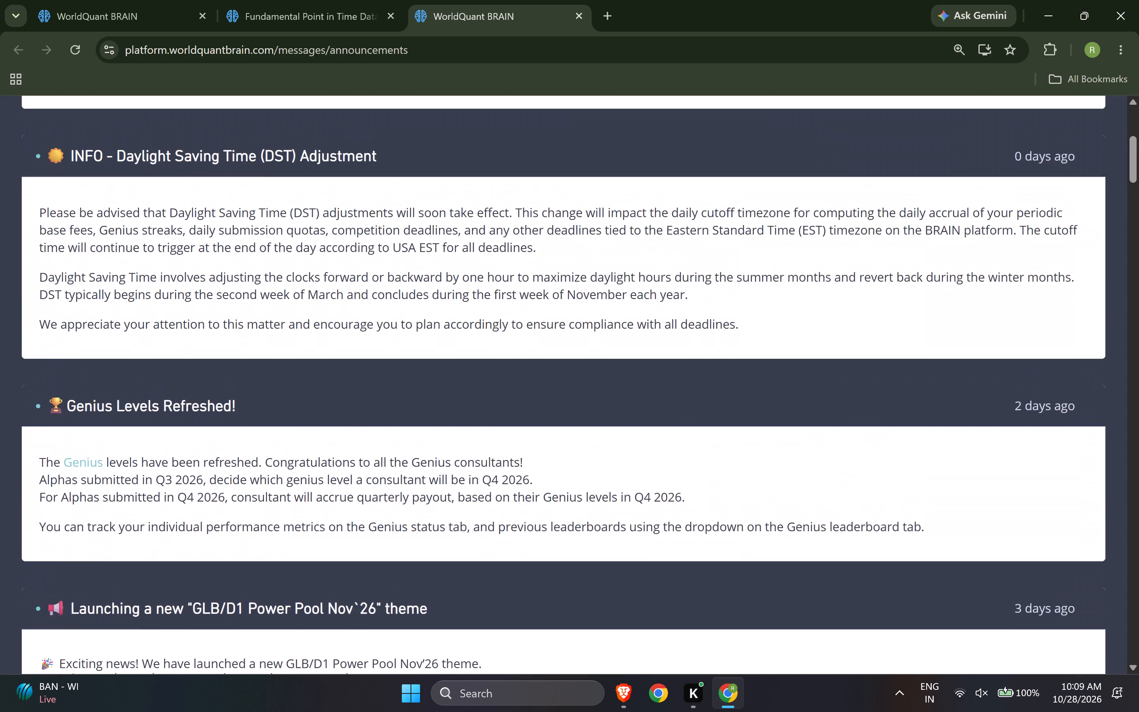
{"action": "scroll", "coordinate": [289, 180], "scroll_direction": "up", "scroll_amount": 4}
{"action": "left_click", "coordinate": [272, 119]}
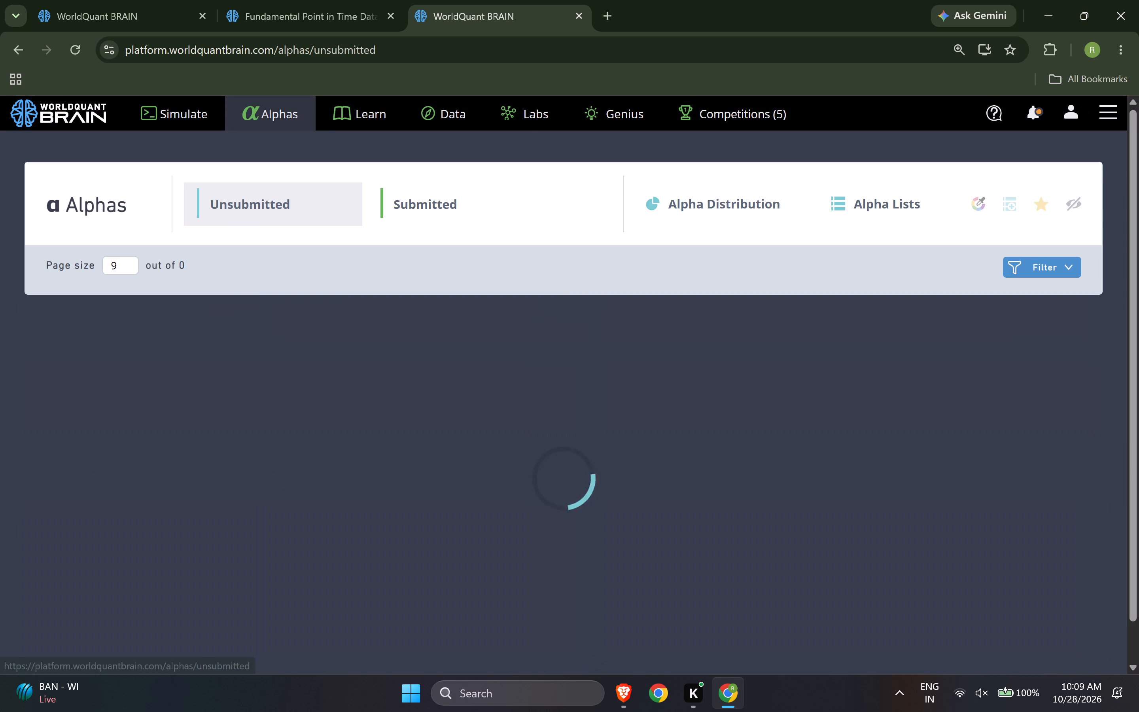
{"action": "scroll", "coordinate": [297, 510], "scroll_direction": "down", "scroll_amount": 1}
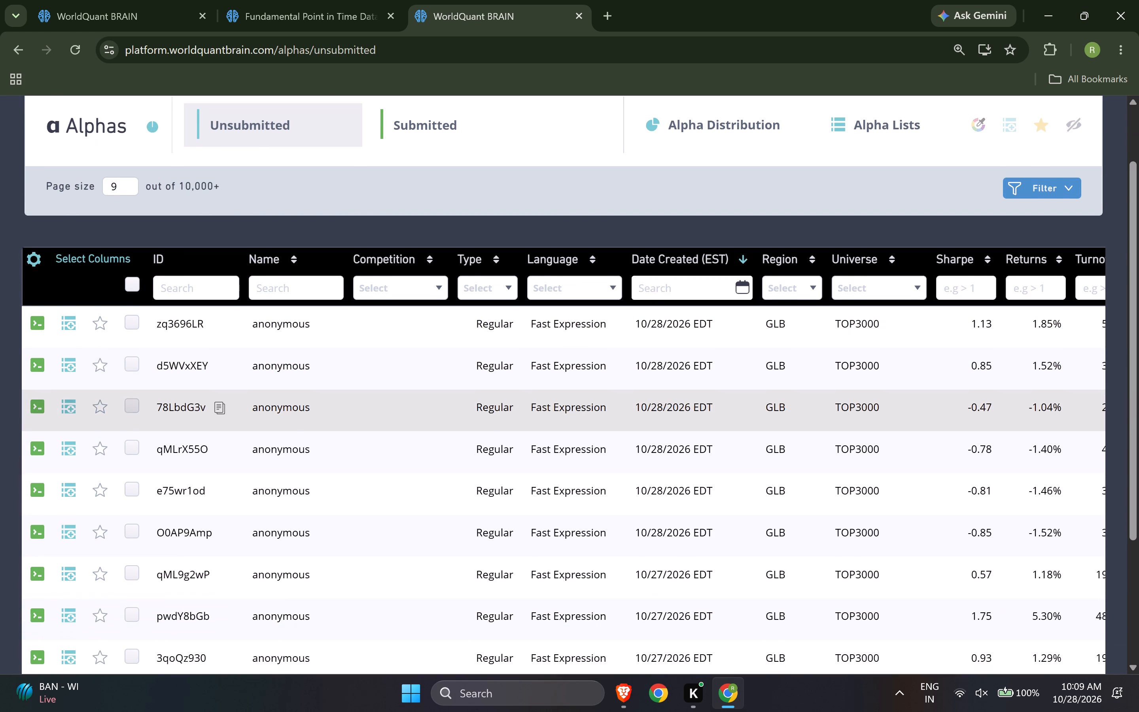
{"action": "left_click", "coordinate": [275, 293]}
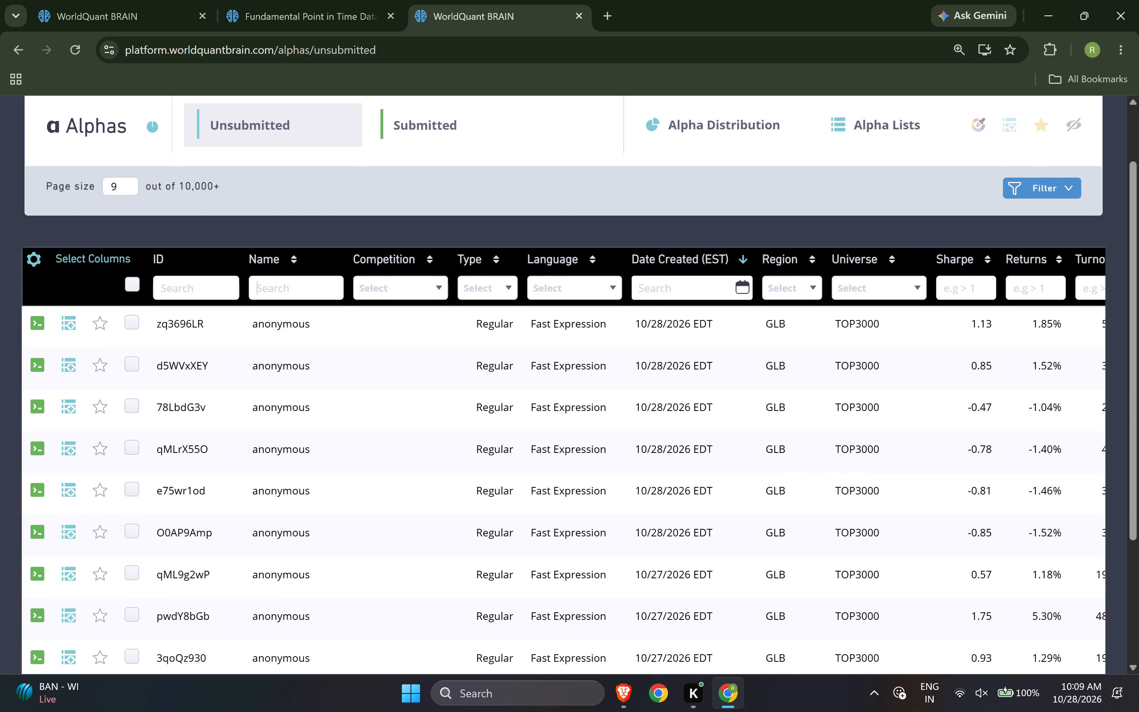
{"action": "type", "text": "tmr"}
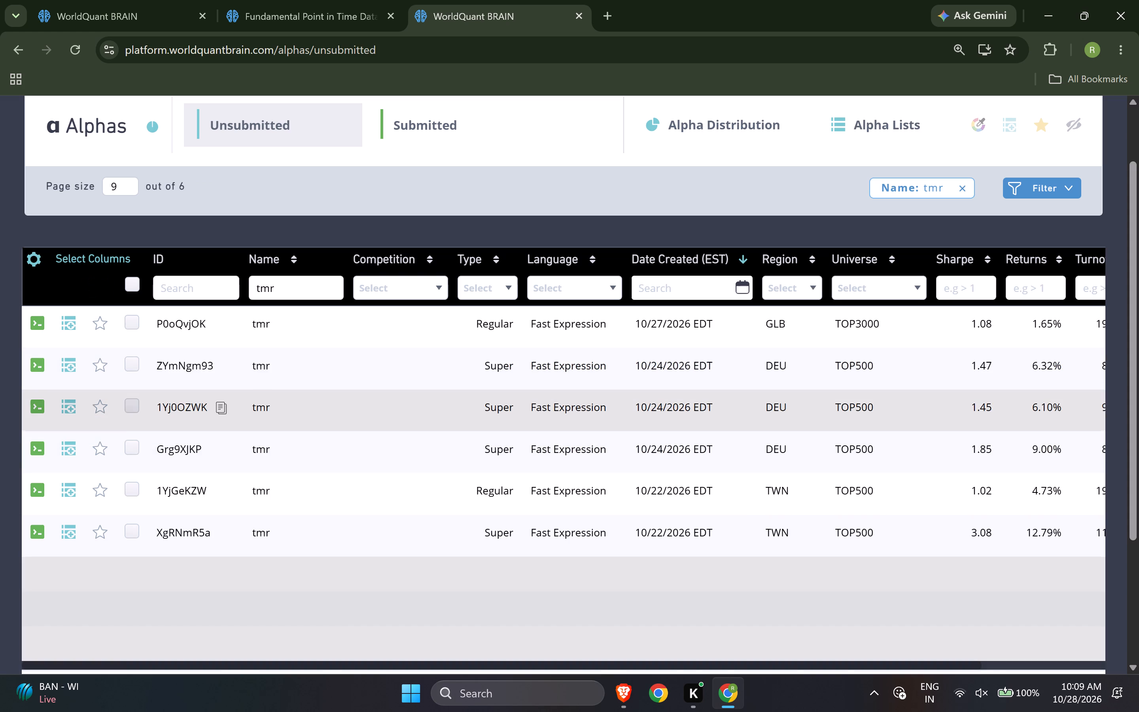
Open the regular GLB tmr alpha created 10/27/2026 and examine the warnings in its IS Testing Status.
{"action": "left_click", "coordinate": [370, 321]}
{"action": "scroll", "coordinate": [689, 418], "scroll_direction": "down", "scroll_amount": 5}
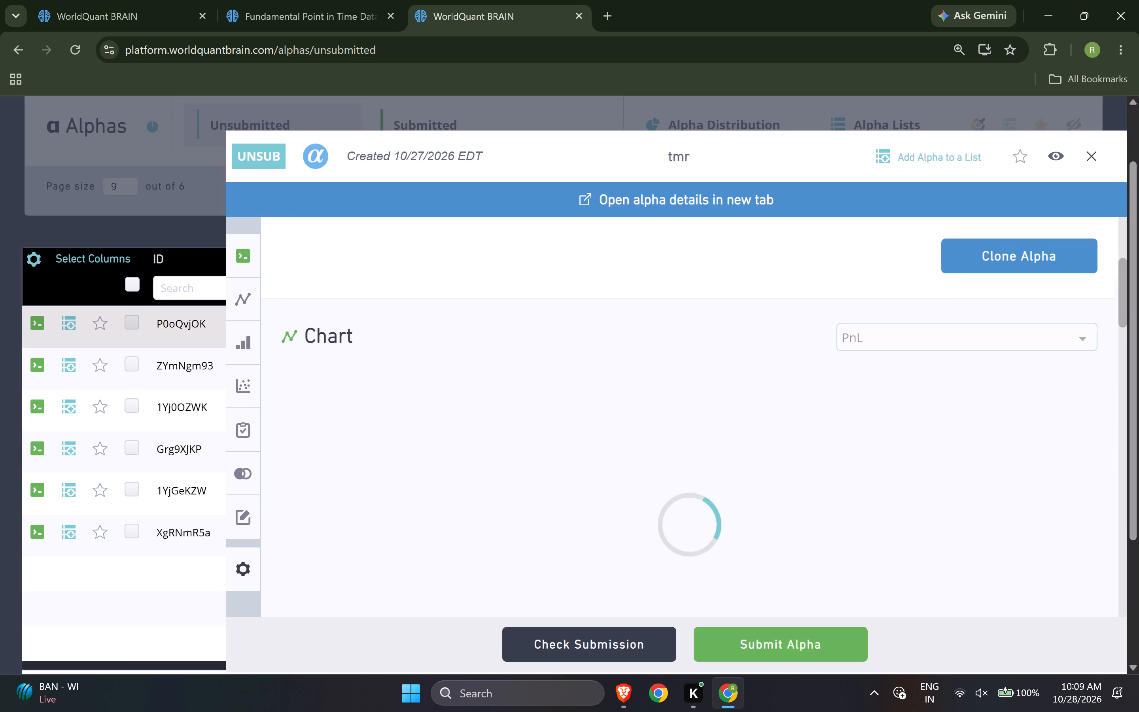
{"action": "scroll", "coordinate": [663, 447], "scroll_direction": "down", "scroll_amount": 10}
{"action": "scroll", "coordinate": [770, 456], "scroll_direction": "down", "scroll_amount": 6}
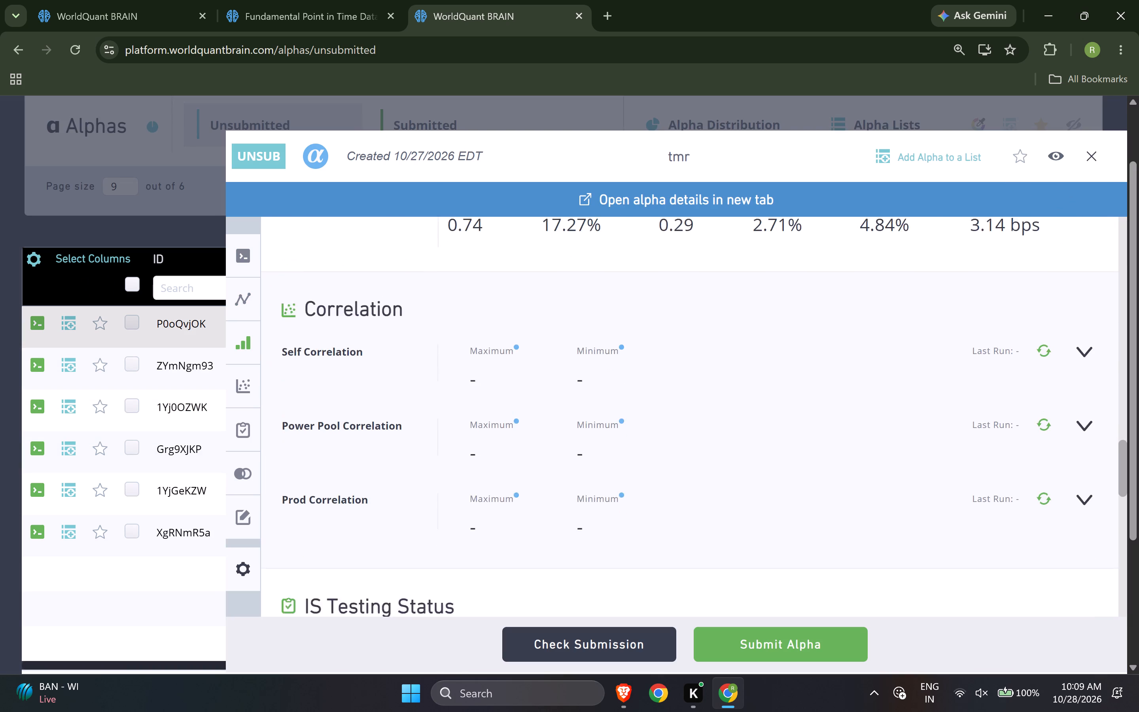
{"action": "scroll", "coordinate": [661, 471], "scroll_direction": "down", "scroll_amount": 3}
{"action": "left_click", "coordinate": [632, 379]}
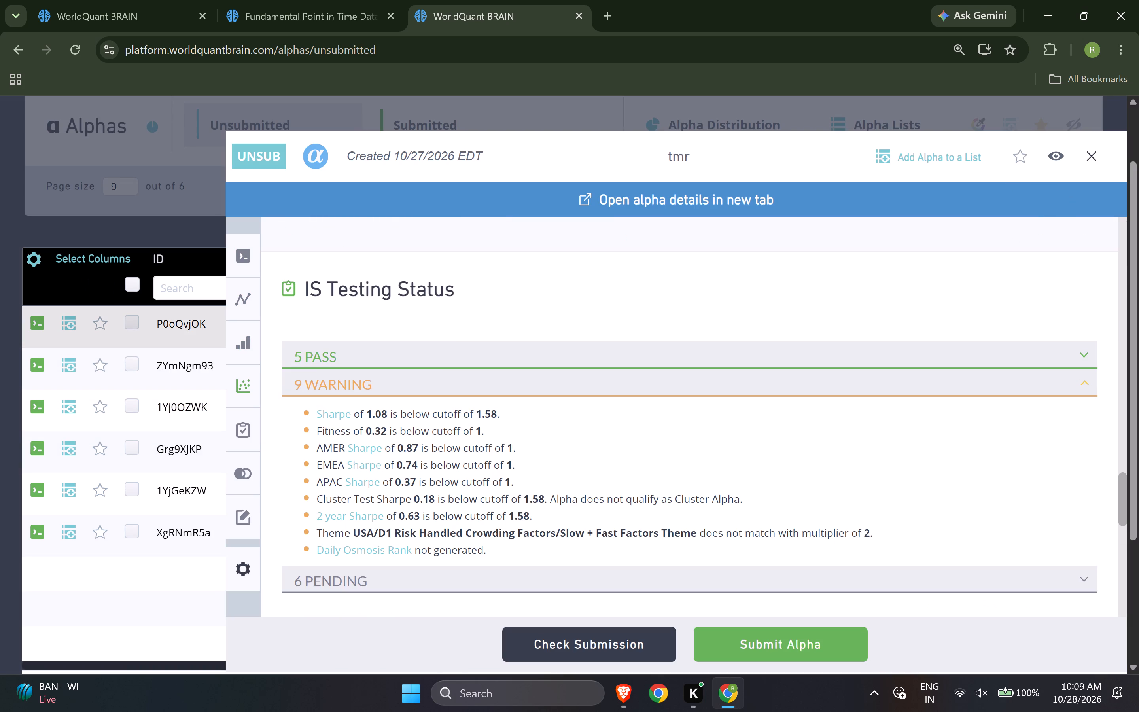
Copy the tmr alpha's rank(ts_scale(fnd17_ebitda2ev_ttm, 120)) expression, append it with a plus to Simulation 6's code, and run the full simulation.
{"action": "left_click_drag", "start_coordinate": [1122, 487], "coordinate": [1138, 92]}
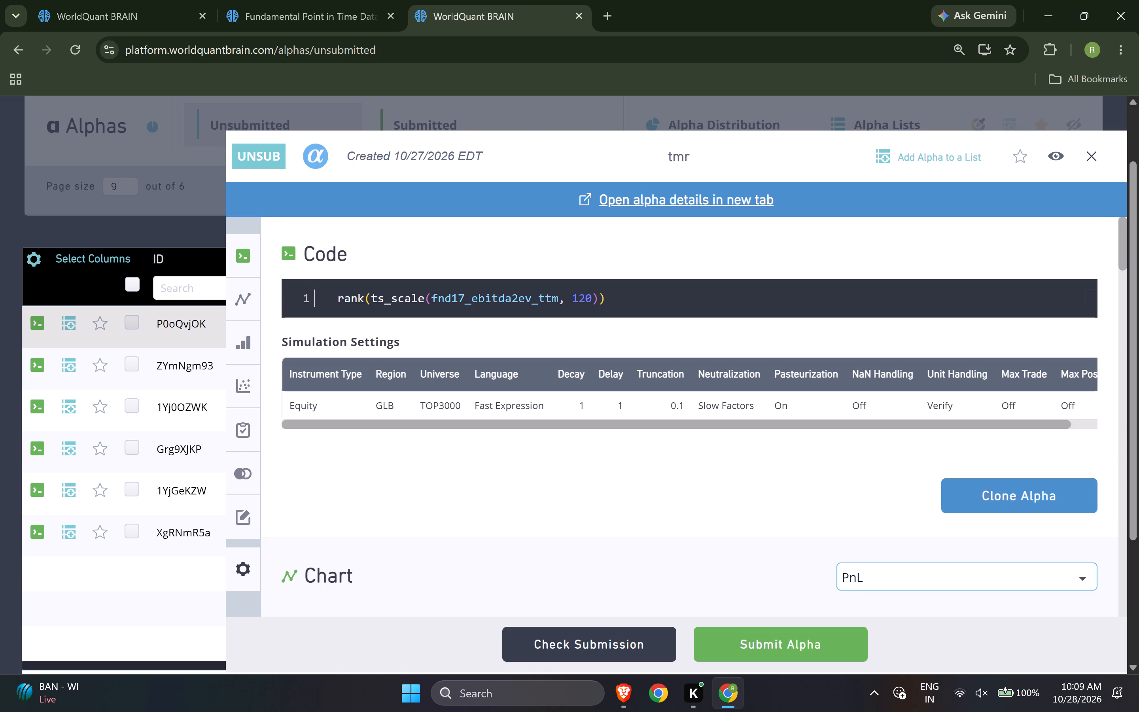
{"action": "left_click", "coordinate": [664, 292]}
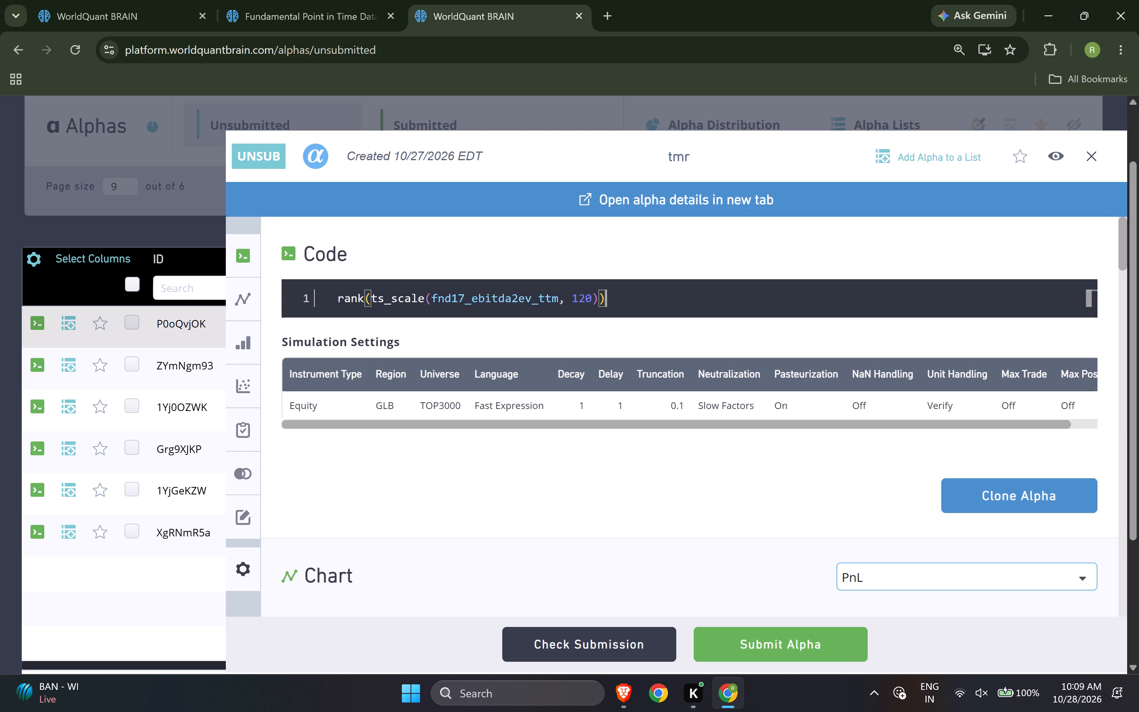
{"action": "key", "text": "ctrl+a"}
{"action": "key", "text": "ctrl+c"}
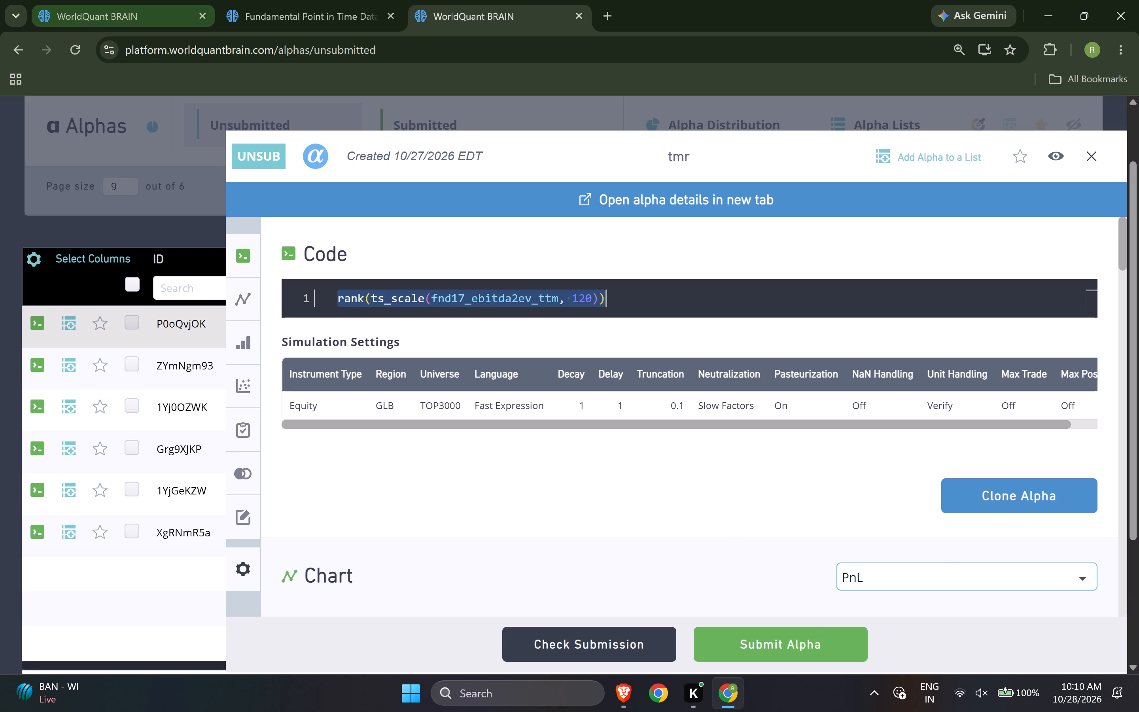
{"action": "left_click", "coordinate": [103, 1]}
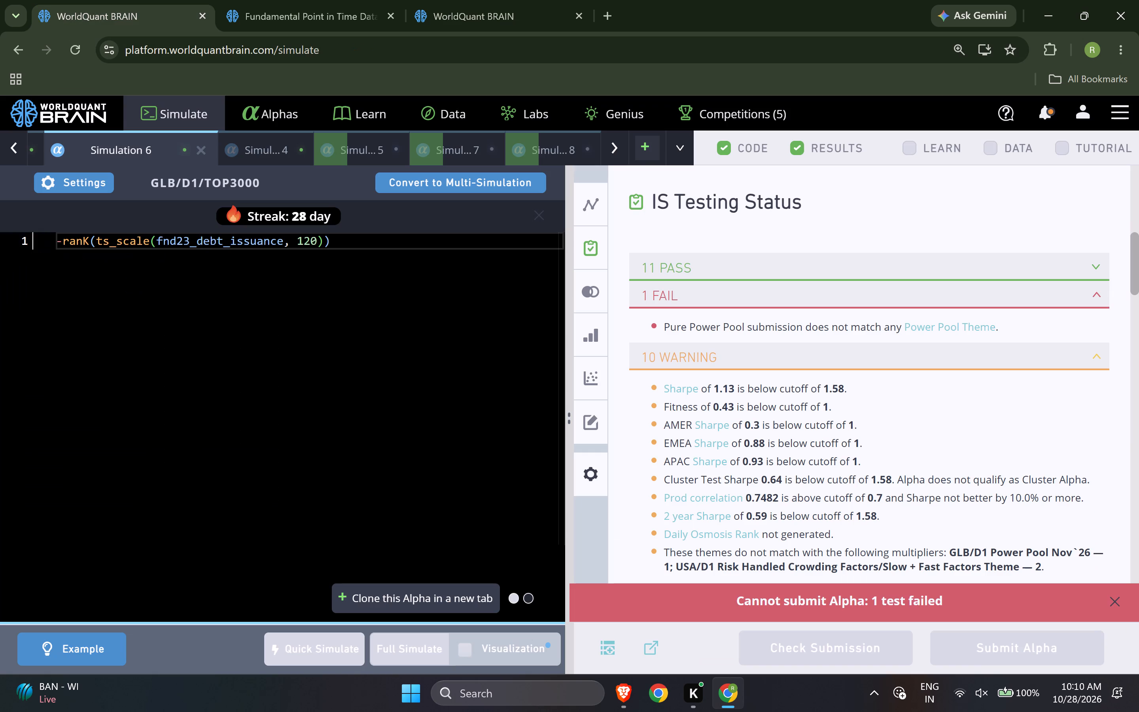
{"action": "left_click", "coordinate": [1, 152]}
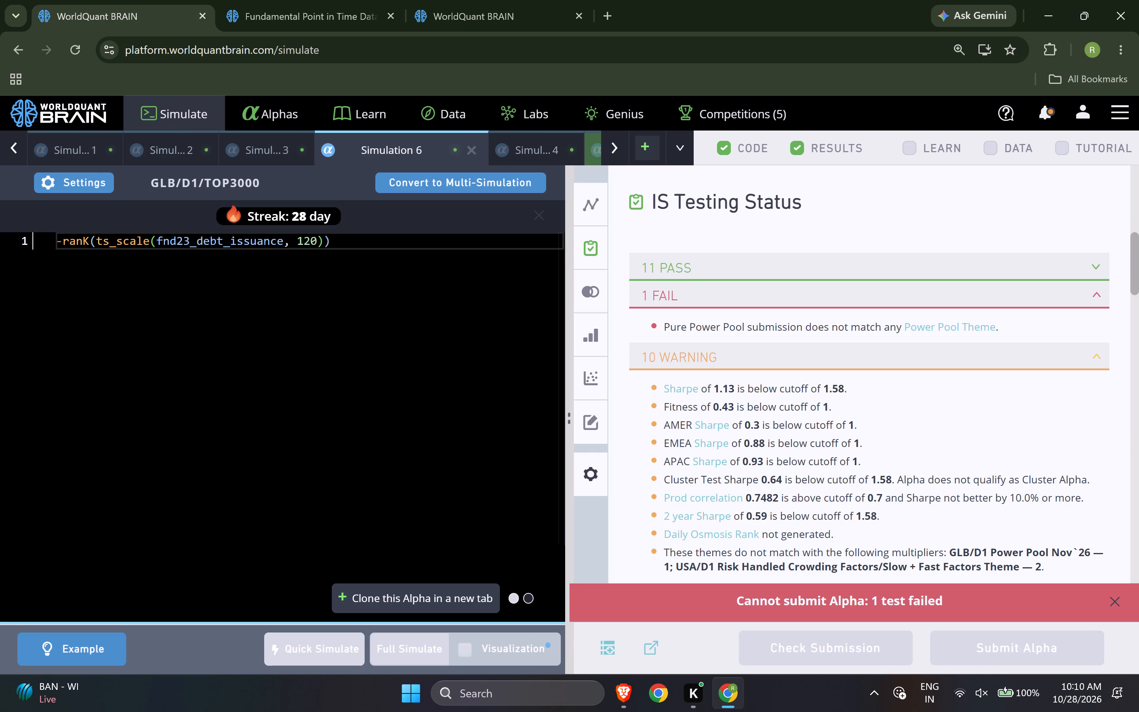
{"action": "left_click", "coordinate": [428, 339]}
{"action": "key", "text": "plus"}
{"action": "key", "text": "ctrl+v"}
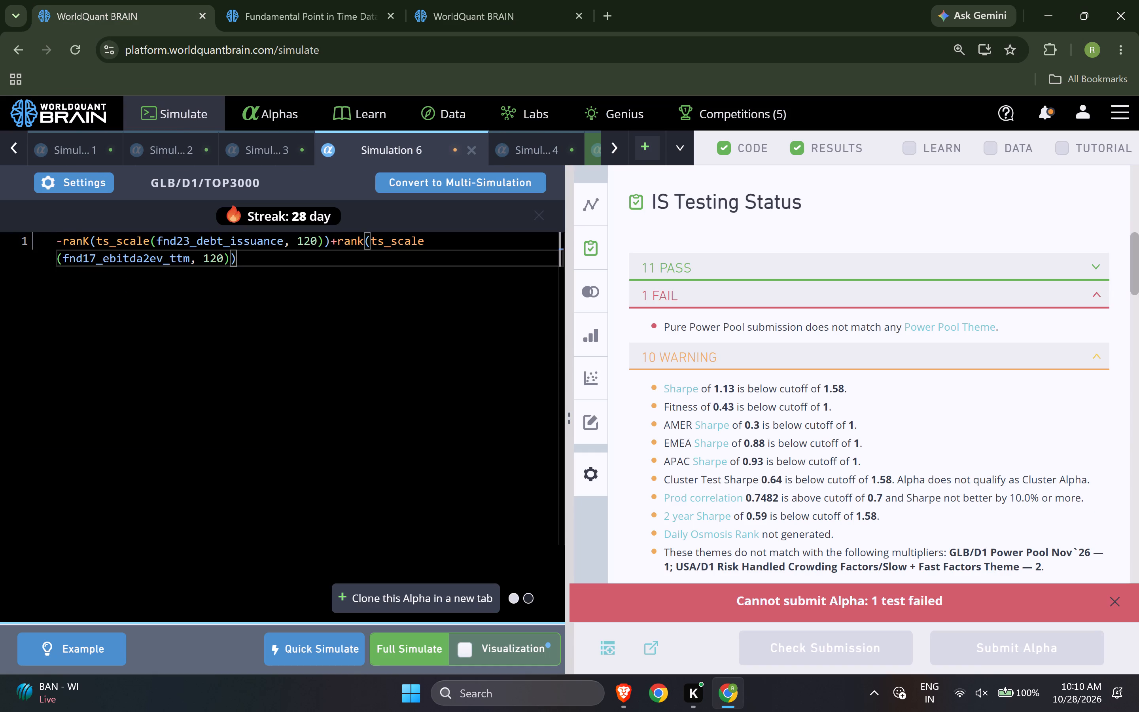
{"action": "left_click", "coordinate": [411, 668]}
{"action": "left_click", "coordinate": [436, 644]}
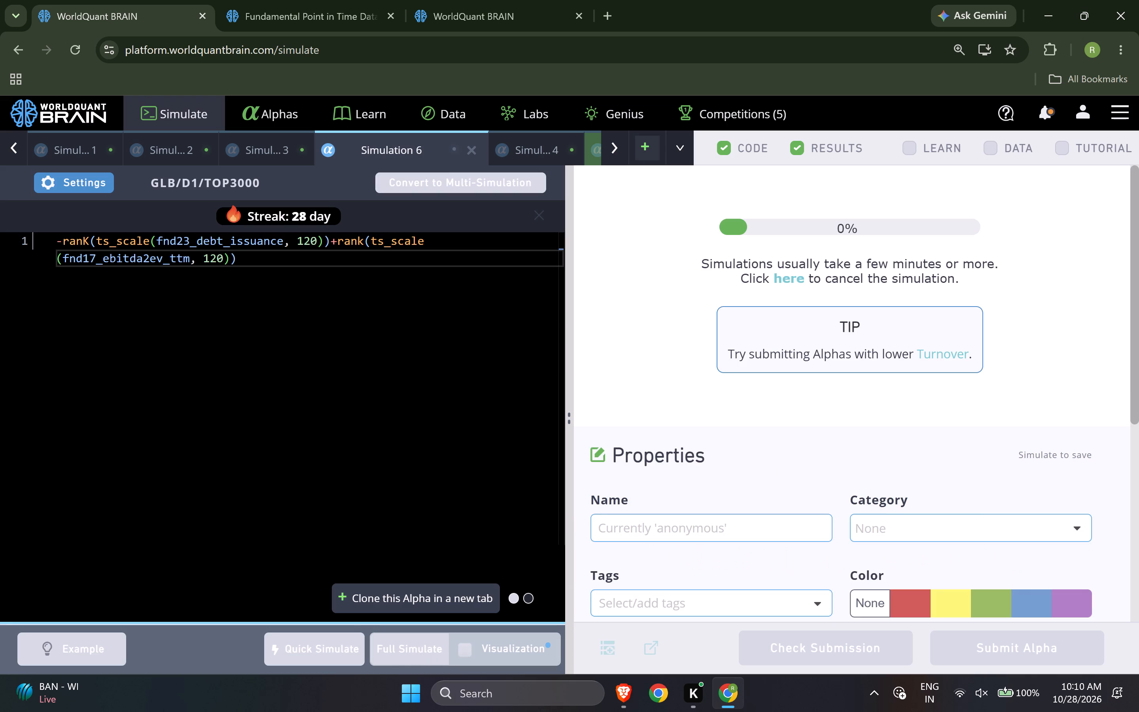
Clone Simulation 6 into a new simulation and set the clone's neutralization to Slow Factors.
{"action": "left_click", "coordinate": [70, 186]}
{"action": "left_click", "coordinate": [70, 186]}
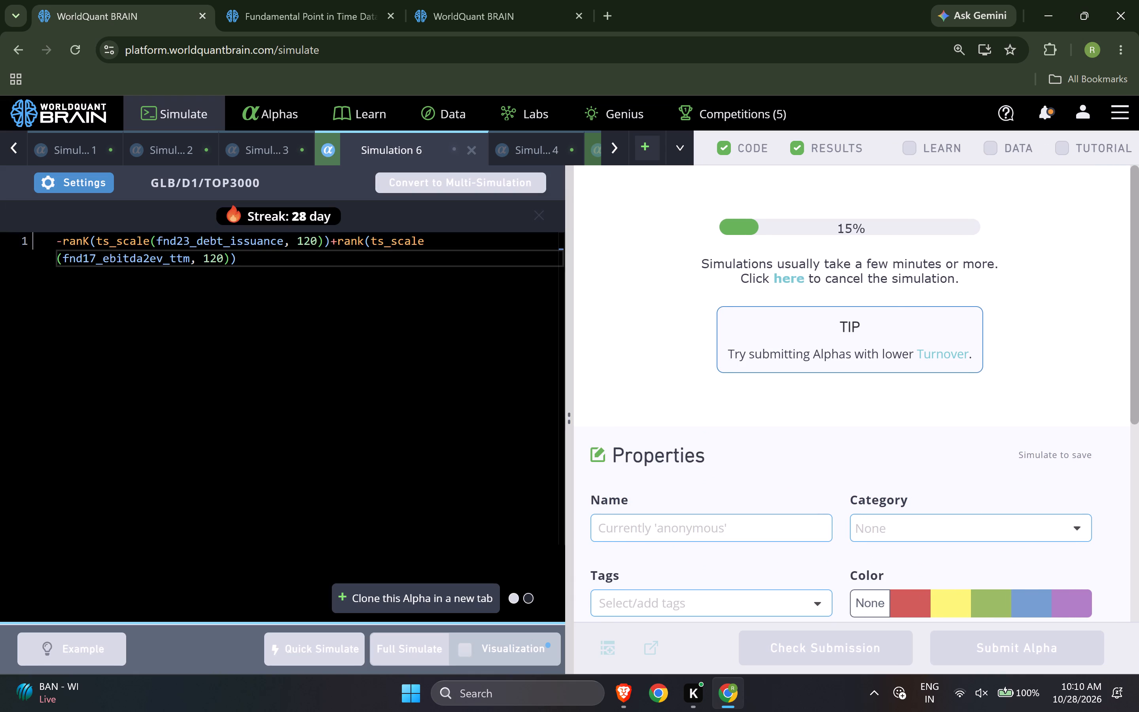
{"action": "left_click", "coordinate": [406, 595]}
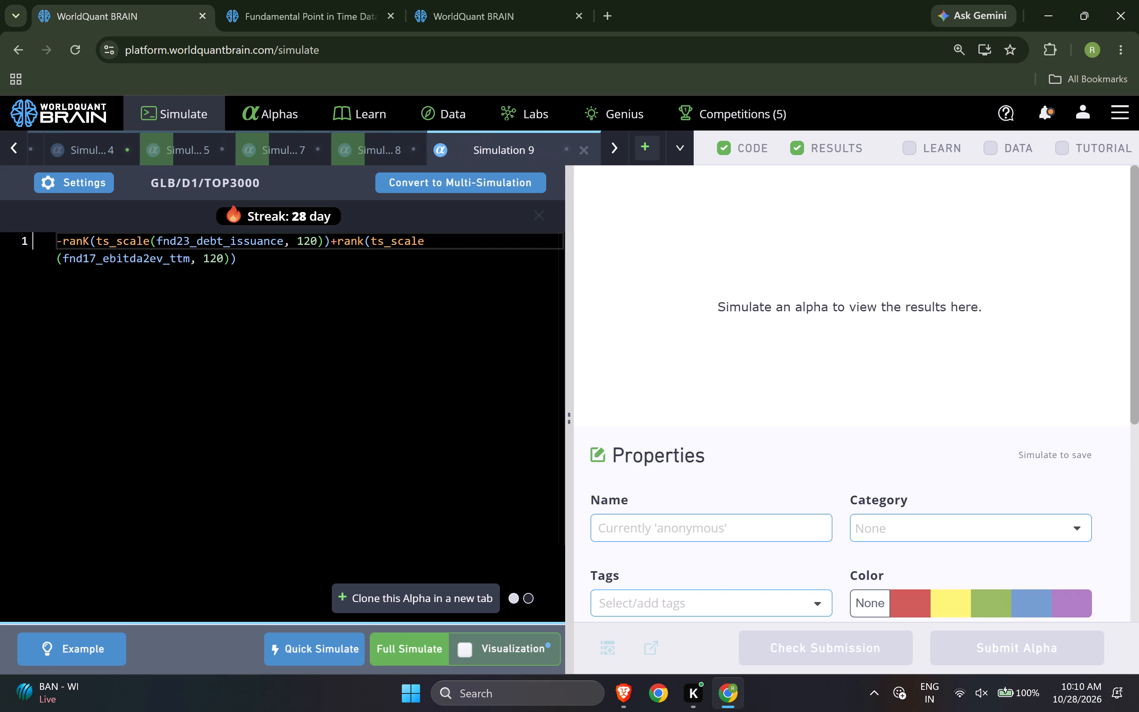
{"action": "left_click", "coordinate": [89, 178]}
{"action": "left_click", "coordinate": [191, 438]}
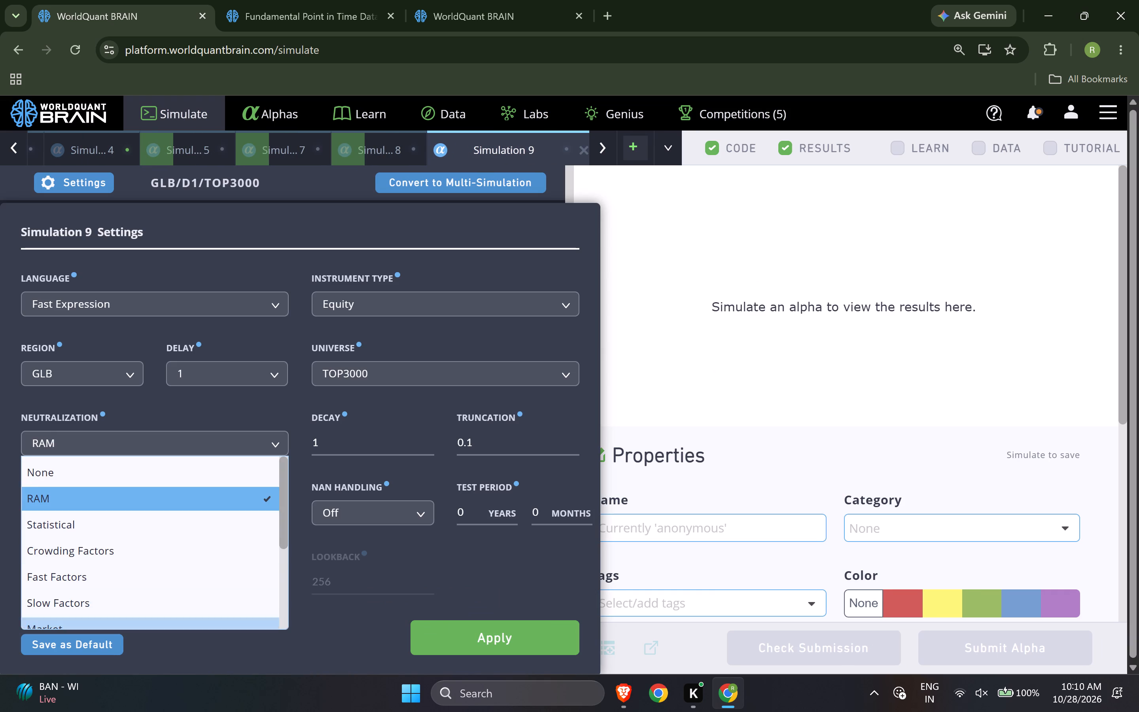
{"action": "left_click", "coordinate": [123, 600]}
{"action": "left_click", "coordinate": [490, 640]}
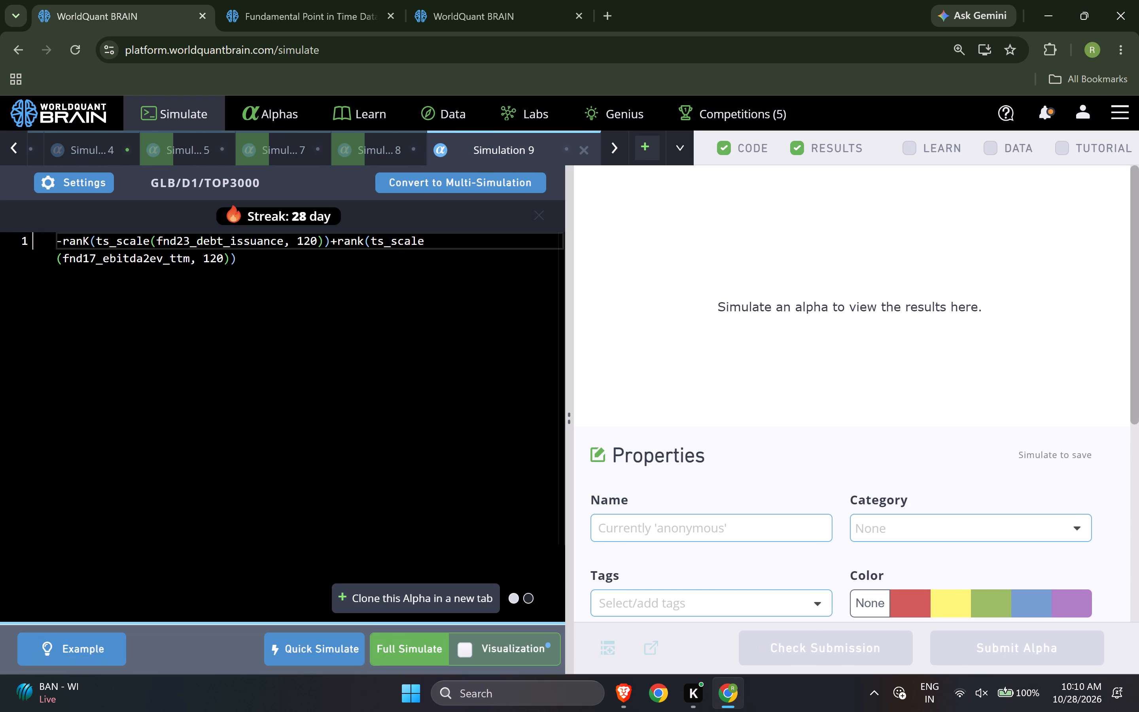
Remove the fnd23_debt_issuance term from Simulation 9's code and set the remaining ts_scale window on fnd17_ebitda2ev_ttm to 150.
{"action": "left_click_drag", "start_coordinate": [339, 245], "coordinate": [40, 243]}
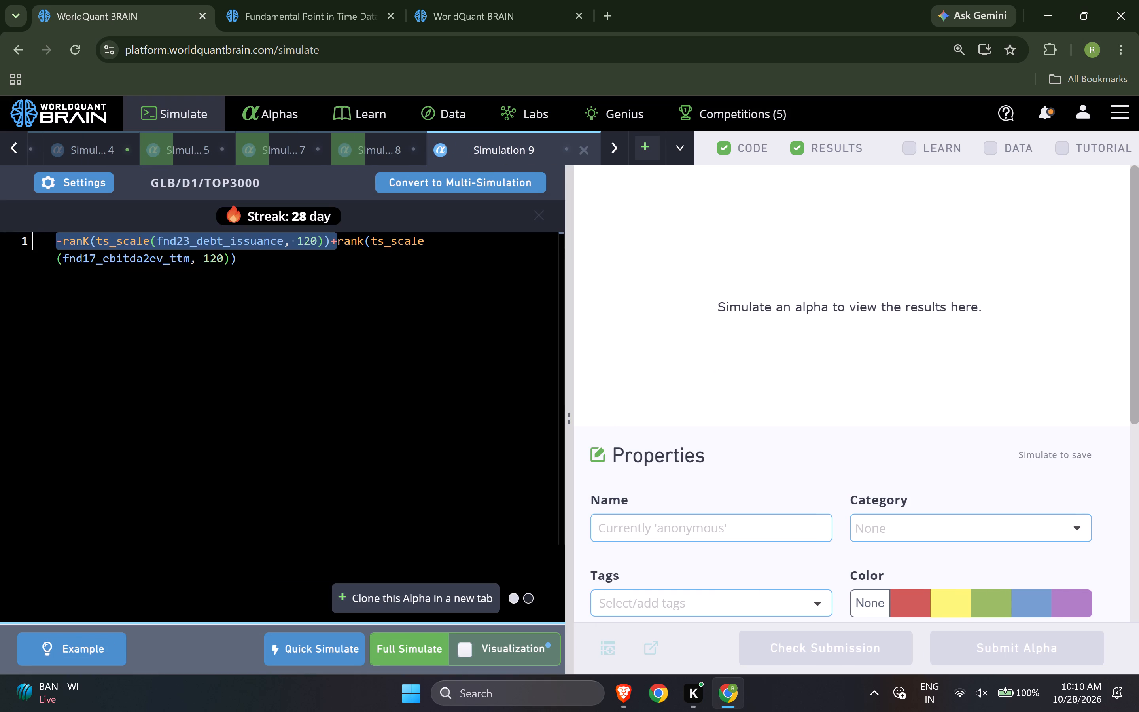
{"action": "key", "text": "BackSpace"}
{"action": "left_click", "coordinate": [305, 240]}
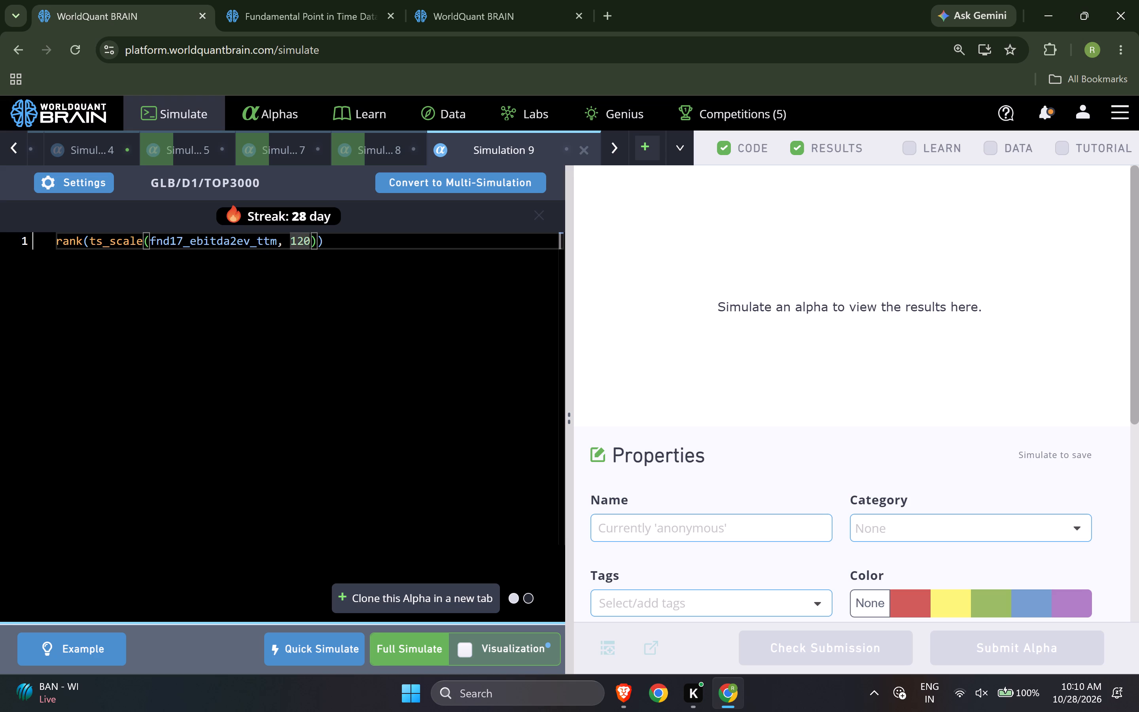
{"action": "key", "text": "BackSpace"}
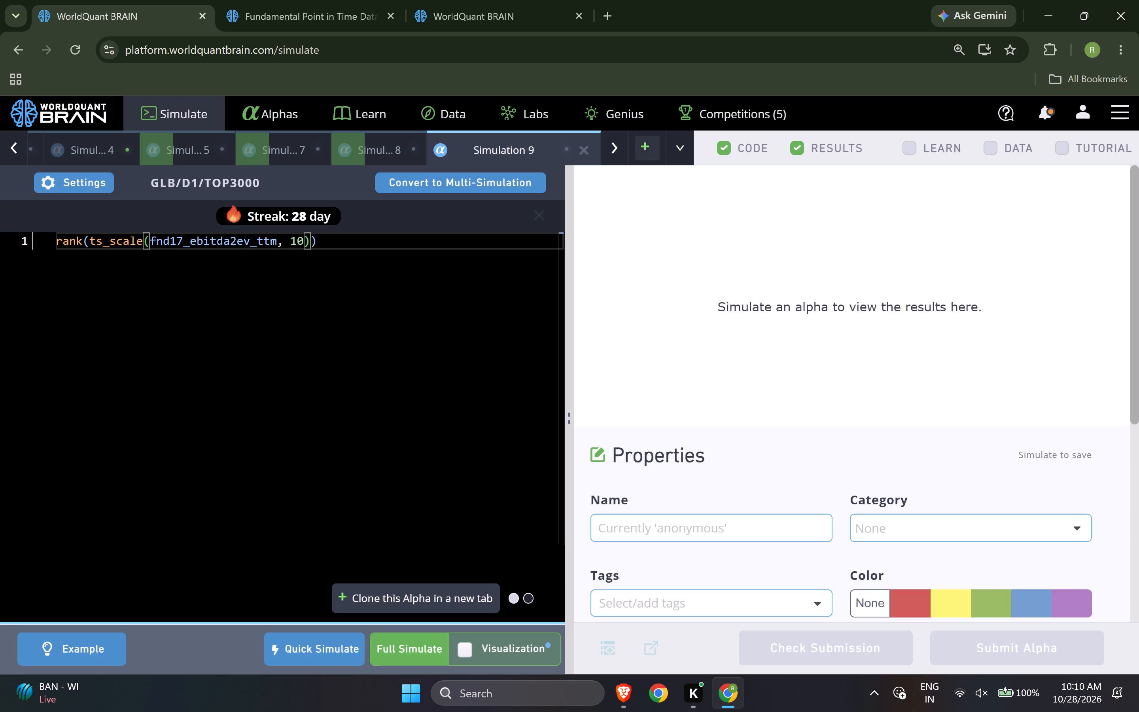
{"action": "key", "text": "8"}
{"action": "key", "text": "BackSpace"}
{"action": "key", "text": "5"}
Clone Simulation 9 into a new simulation and set its ts_scale window to 180.
{"action": "left_click", "coordinate": [392, 602]}
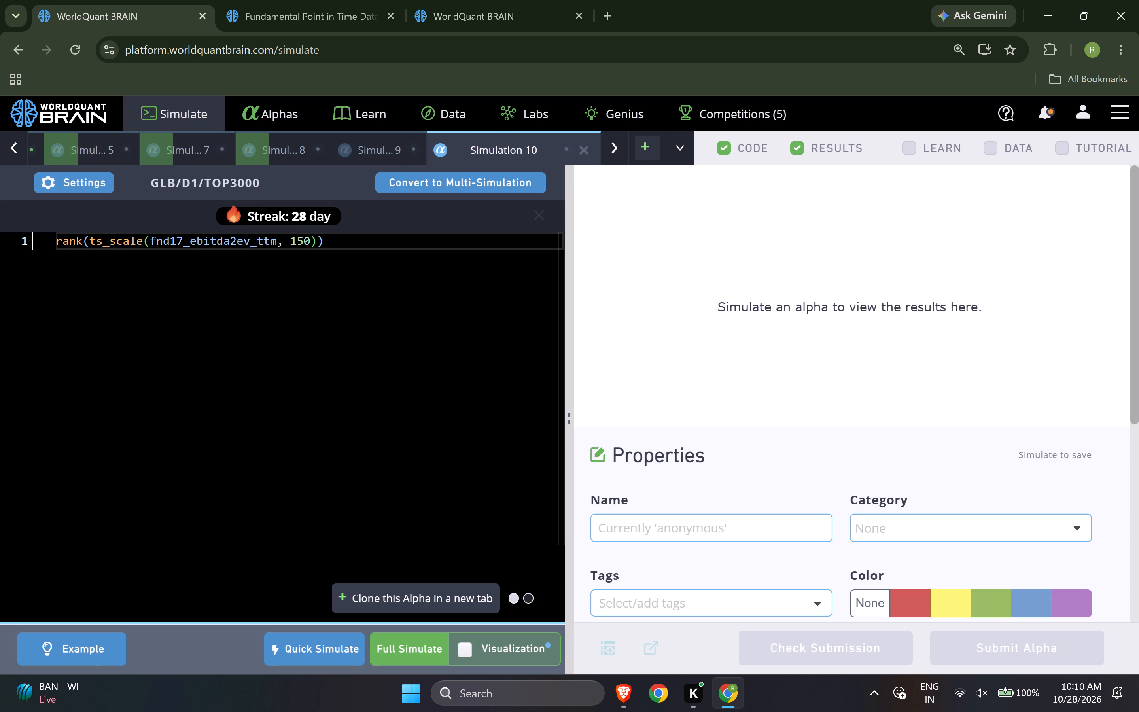
{"action": "left_click", "coordinate": [310, 242]}
{"action": "left_click", "coordinate": [300, 243]}
{"action": "key", "text": "BackSpace"}
{"action": "key", "text": "8"}
Clone Simulation 10 into a new simulation and set its ts_scale window to 240.
{"action": "left_click", "coordinate": [367, 594]}
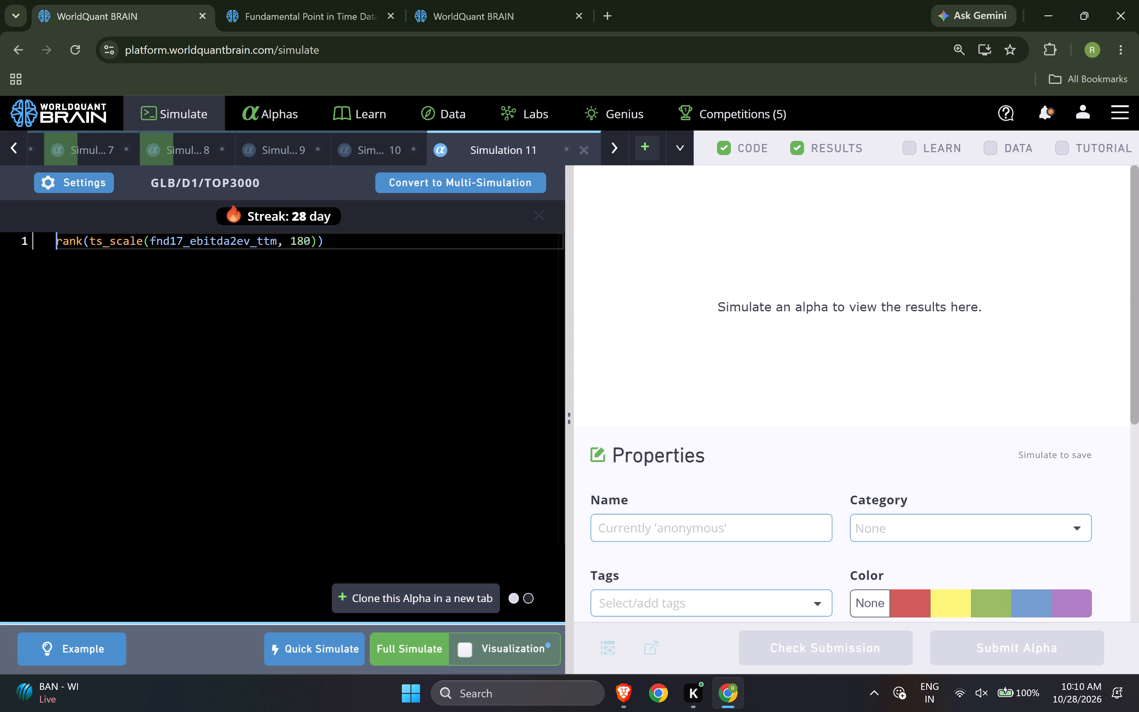
{"action": "left_click", "coordinate": [303, 245]}
{"action": "key", "text": "BackSpace"}
{"action": "key", "text": "BackSpace"}
{"action": "type", "text": "24"}
Clone Simulation 11 into a new simulation and set its ts_scale window to 90.
{"action": "left_click", "coordinate": [348, 600]}
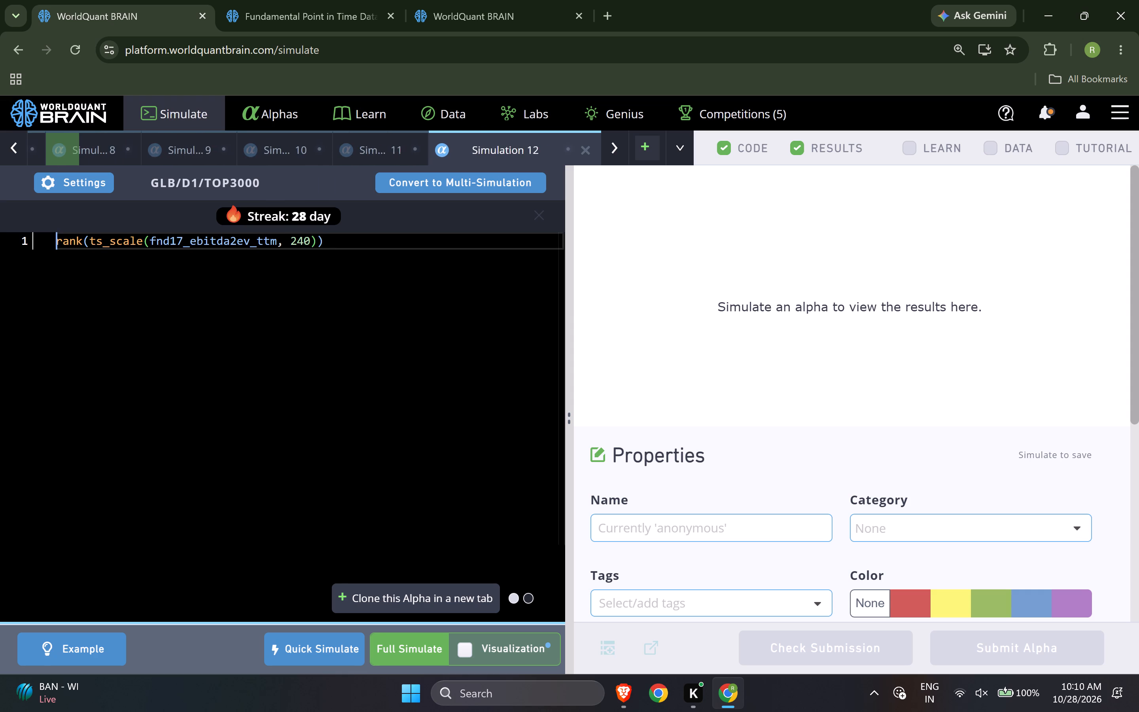
{"action": "left_click", "coordinate": [304, 243]}
{"action": "key", "text": "BackSpace"}
{"action": "key", "text": "BackSpace"}
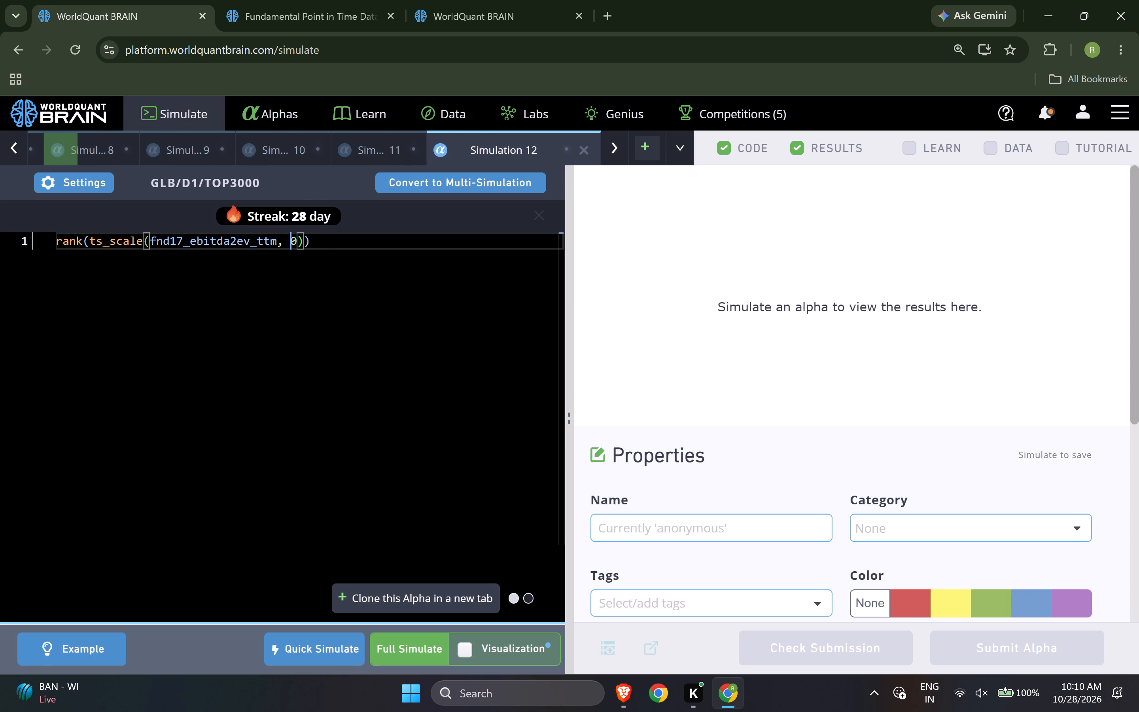
{"action": "key", "text": "9"}
Open Simulation 4 and move it ahead of Simulation 6 in the simulation order.
{"action": "left_click", "coordinate": [677, 152]}
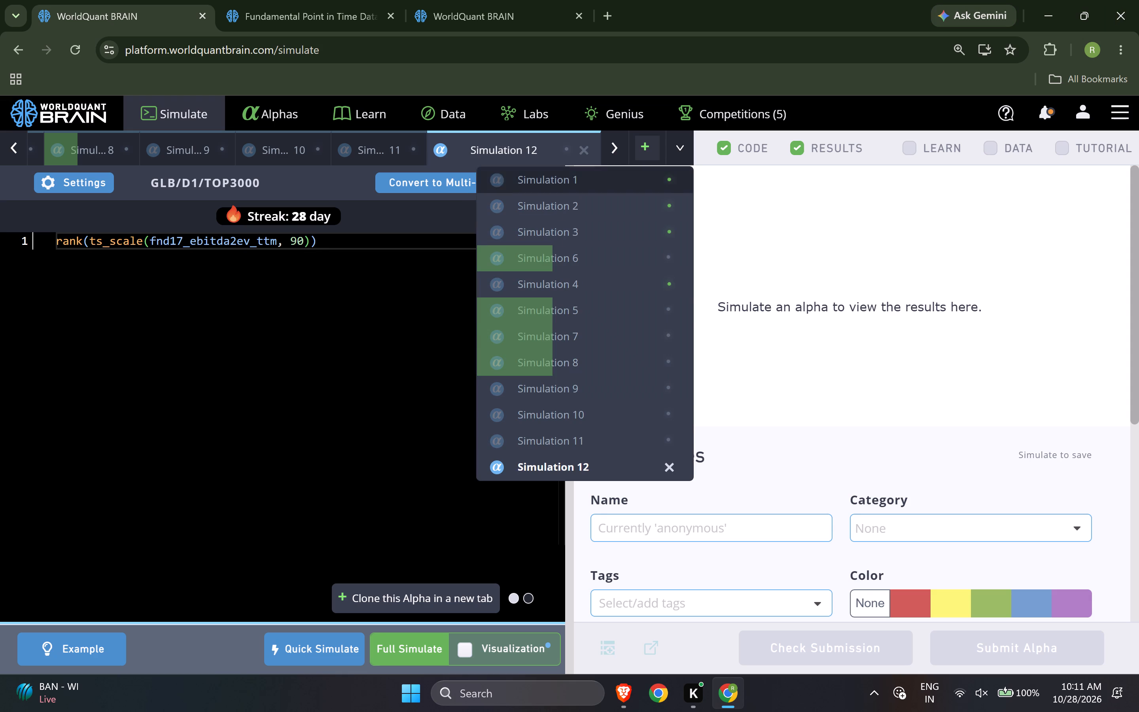
{"action": "left_click", "coordinate": [608, 293]}
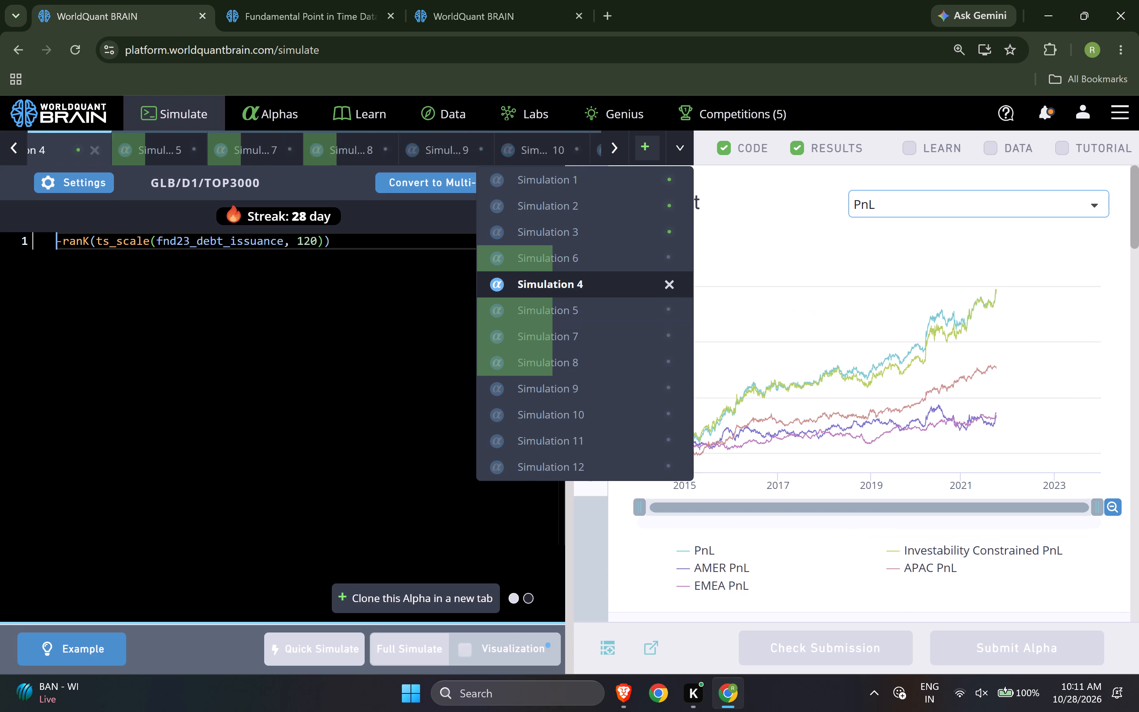
{"action": "left_click_drag", "start_coordinate": [132, 153], "coordinate": [95, 154]}
{"action": "left_click", "coordinate": [9, 155]}
{"action": "left_click_drag", "start_coordinate": [403, 148], "coordinate": [292, 150]}
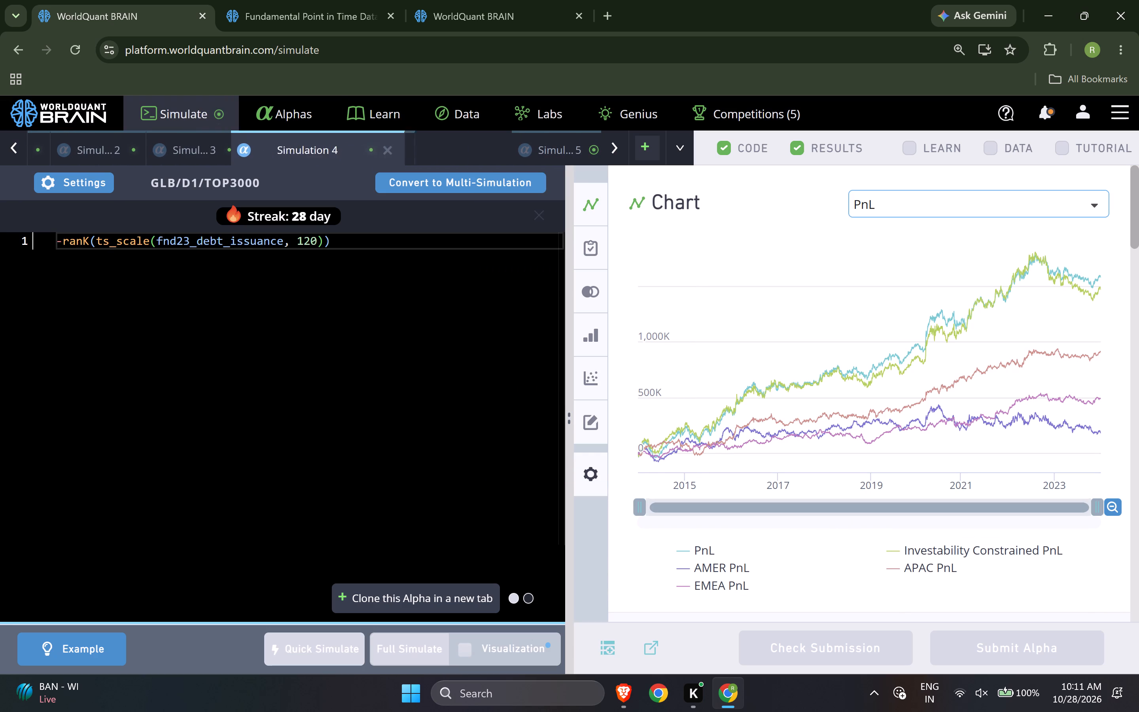
{"action": "left_click_drag", "start_coordinate": [292, 150], "coordinate": [288, 151]}
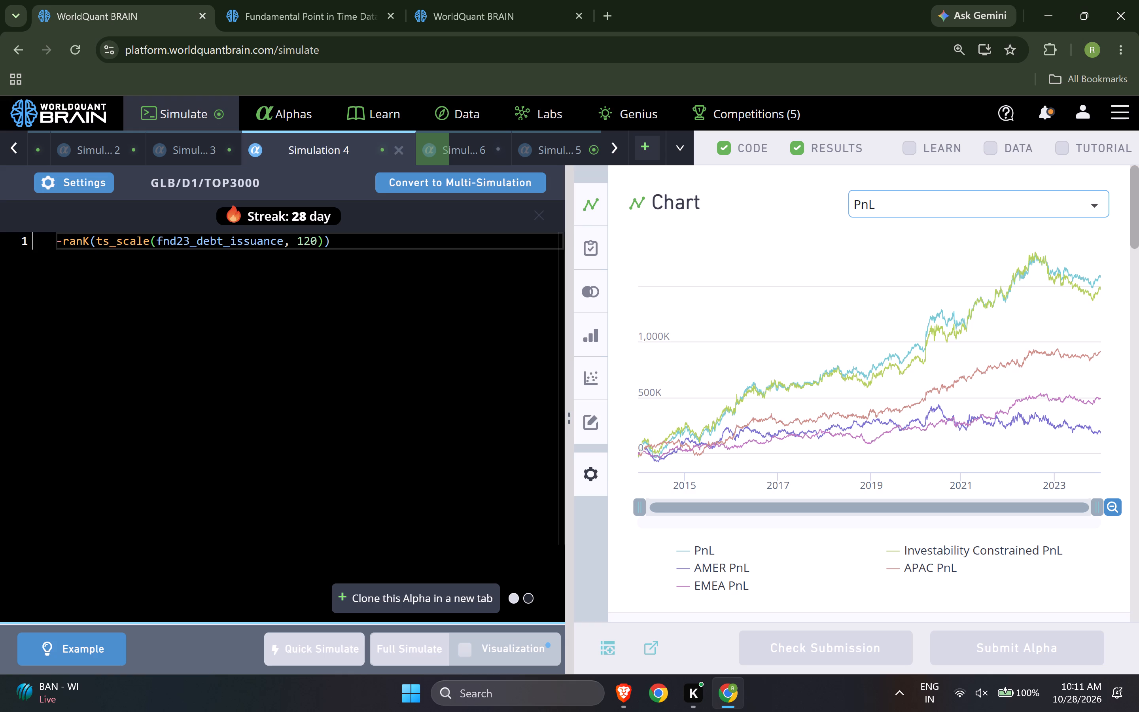
Open Simulation 5 and examine its PnL chart and the warnings in its IS Testing Status.
{"action": "left_click", "coordinate": [683, 157]}
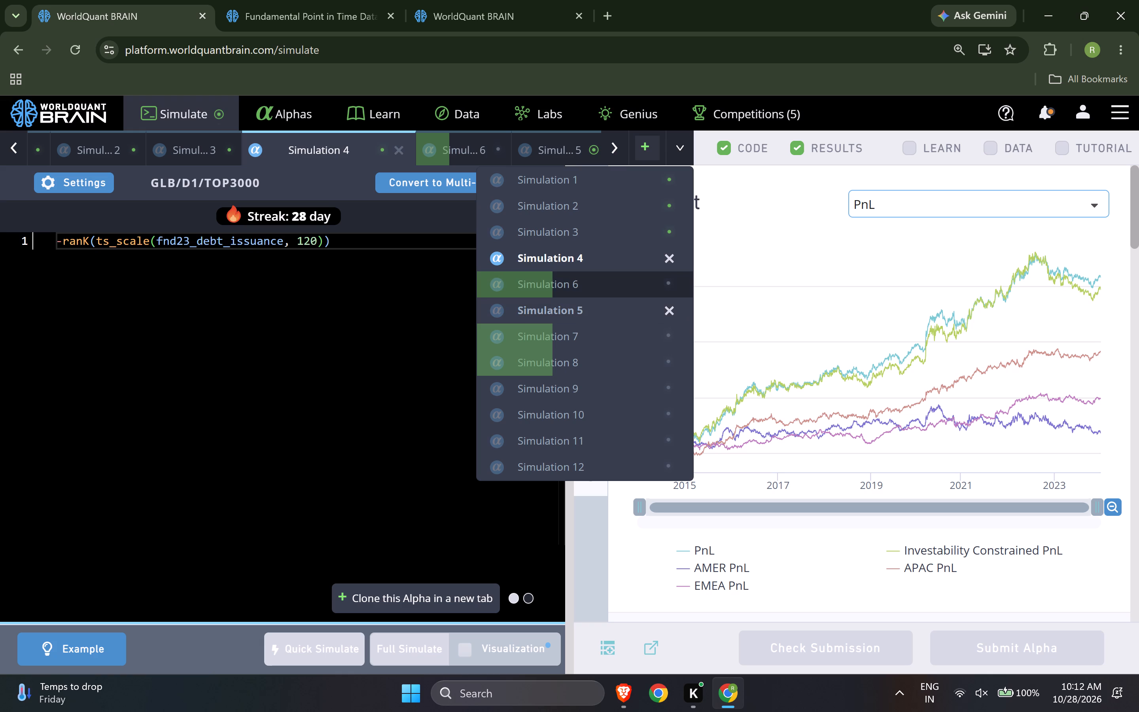
{"action": "left_click", "coordinate": [621, 309]}
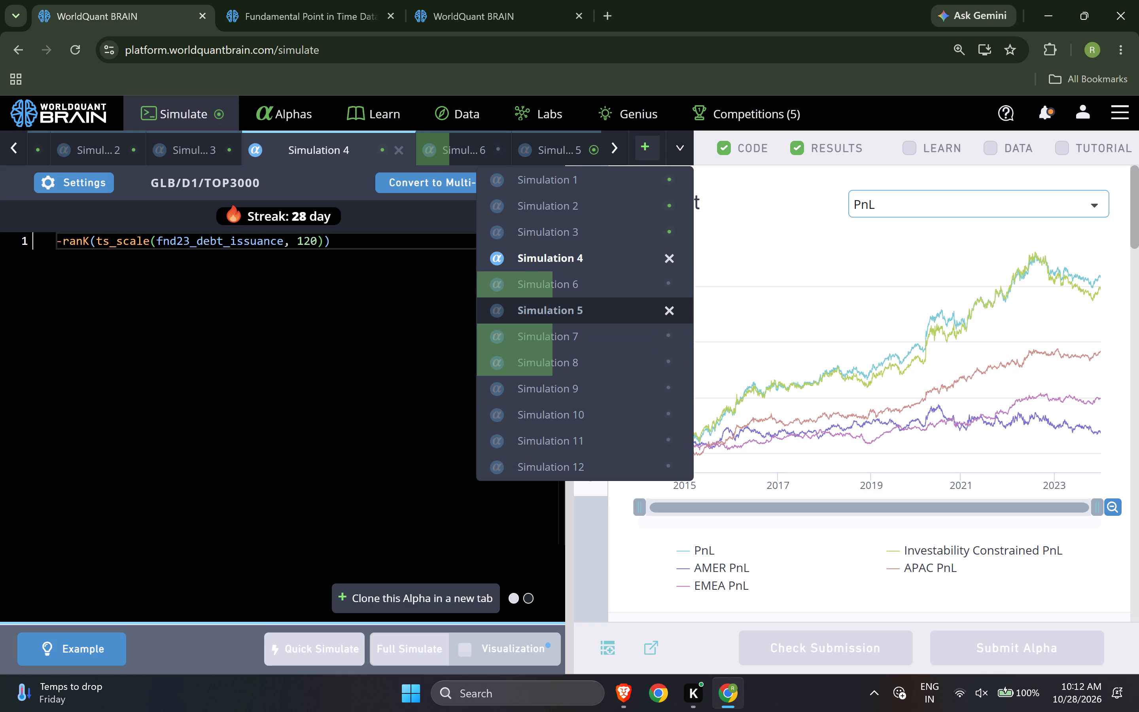
{"action": "left_click", "coordinate": [411, 435]}
{"action": "scroll", "coordinate": [699, 440], "scroll_direction": "down", "scroll_amount": 3}
{"action": "scroll", "coordinate": [782, 476], "scroll_direction": "up", "scroll_amount": 2}
{"action": "scroll", "coordinate": [782, 476], "scroll_direction": "down", "scroll_amount": 1}
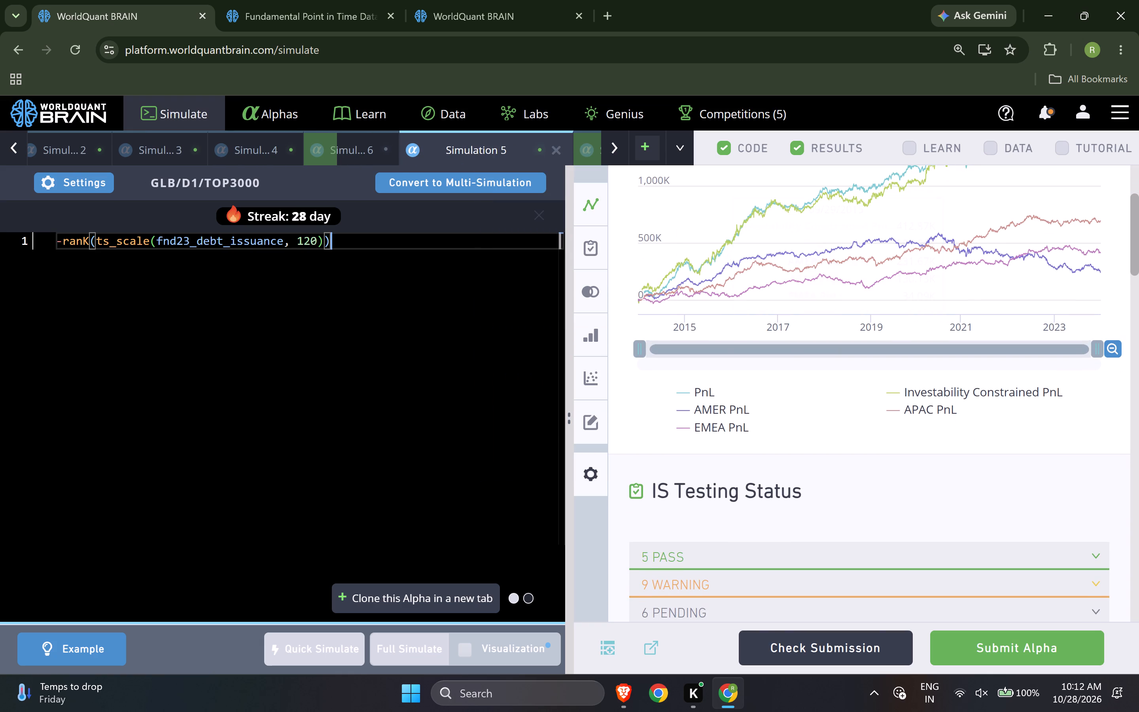
{"action": "left_click", "coordinate": [704, 575]}
{"action": "scroll", "coordinate": [704, 572], "scroll_direction": "down", "scroll_amount": 2}
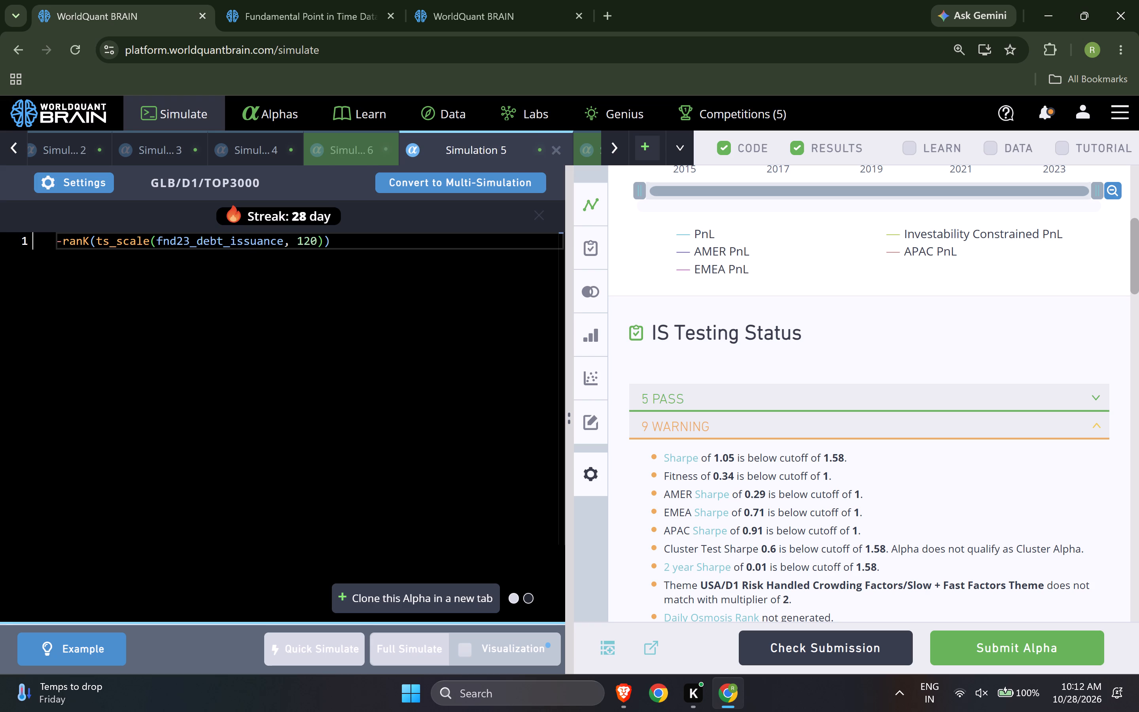
Open Simulation 6 and examine the warnings in its IS Testing Status.
{"action": "left_click", "coordinate": [348, 154]}
{"action": "scroll", "coordinate": [734, 386], "scroll_direction": "up", "scroll_amount": 7}
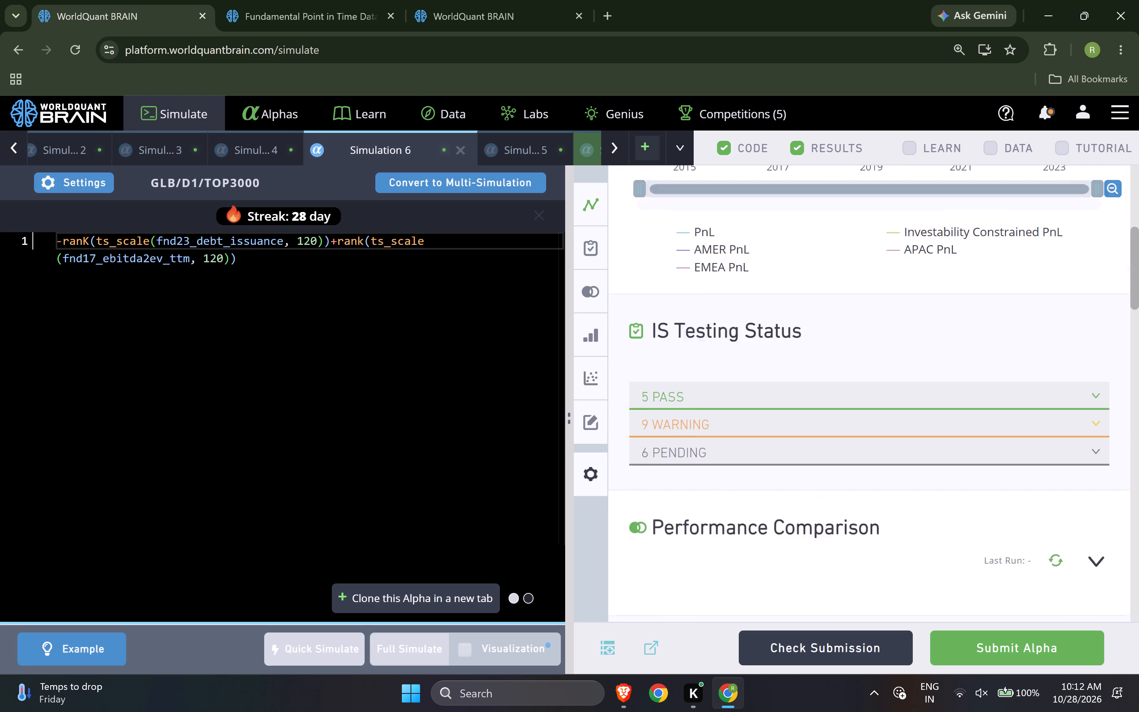
{"action": "scroll", "coordinate": [711, 472], "scroll_direction": "down", "scroll_amount": 2}
{"action": "left_click", "coordinate": [698, 460]}
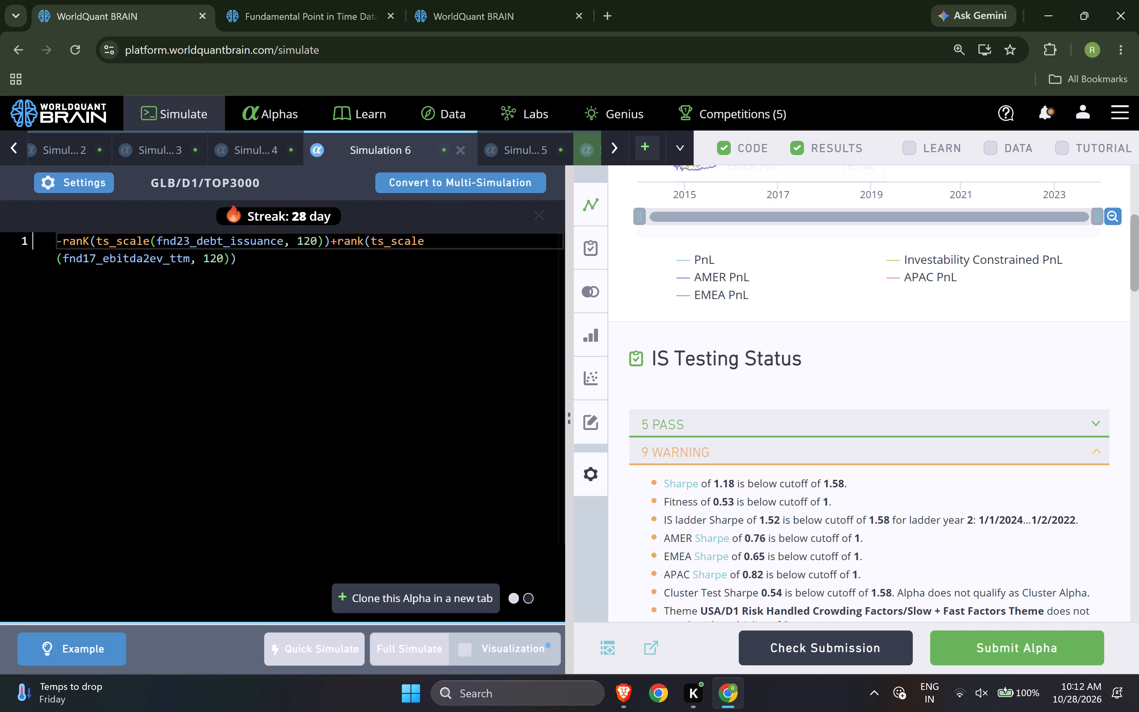
Run the full simulations of Simulation 9 and Simulation 10.
{"action": "left_click", "coordinate": [618, 153]}
{"action": "left_click", "coordinate": [618, 153]}
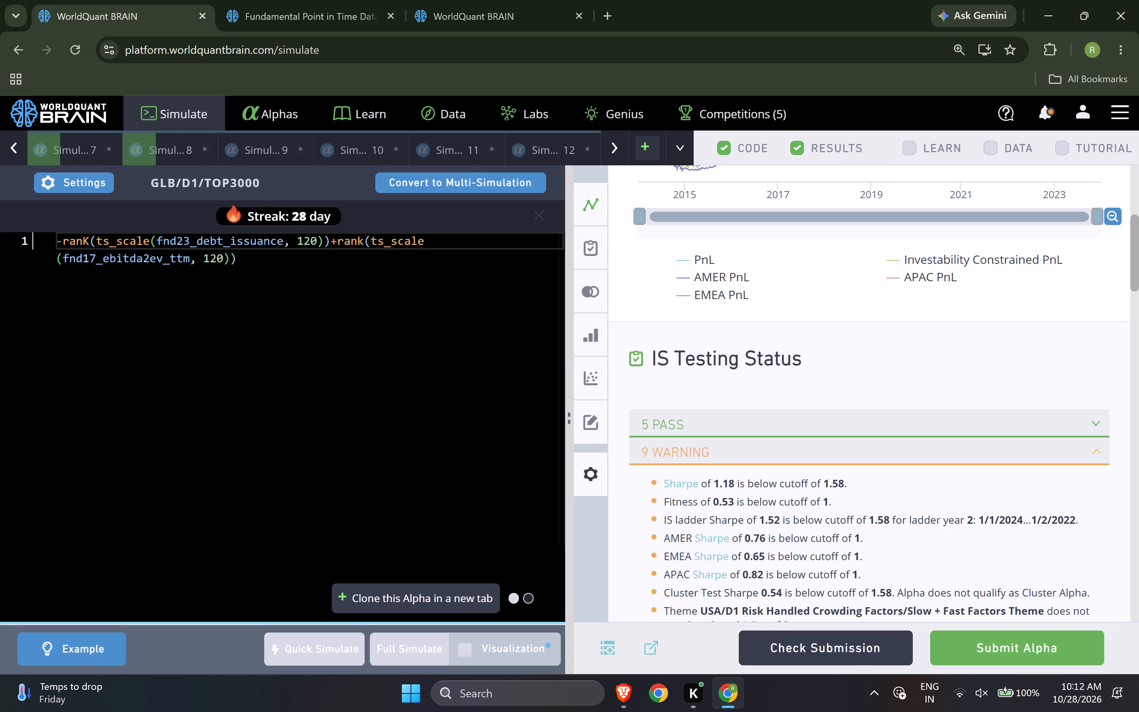
{"action": "left_click", "coordinate": [282, 152]}
{"action": "left_click", "coordinate": [398, 641]}
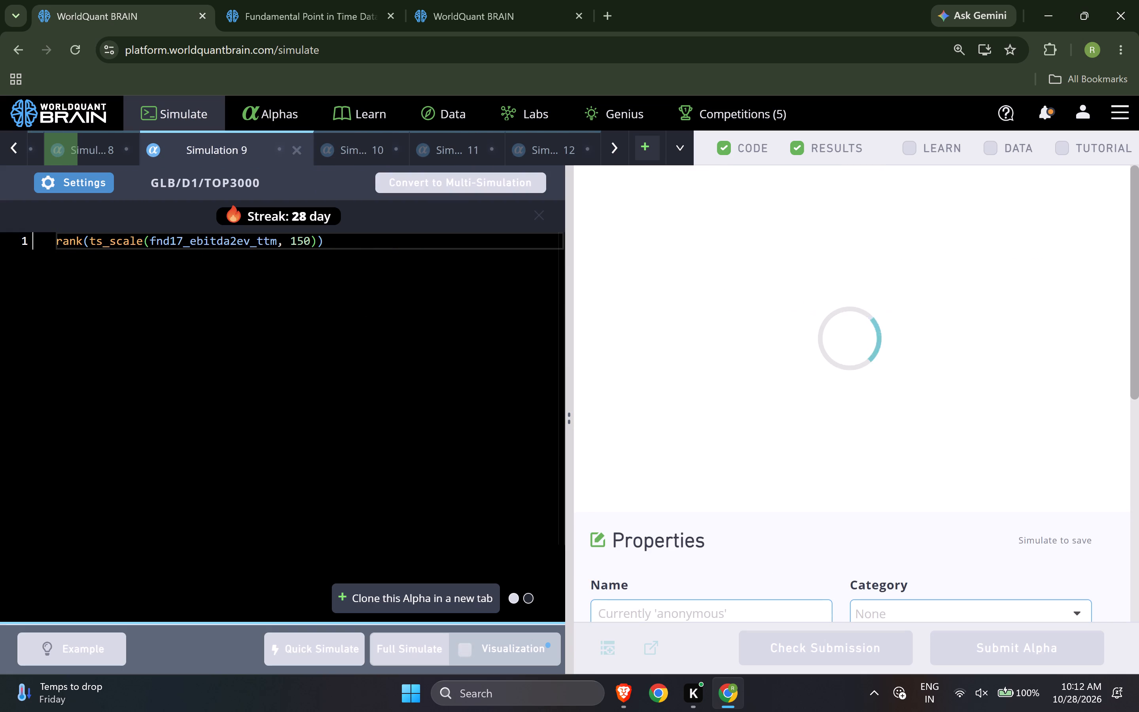
{"action": "left_click", "coordinate": [358, 162]}
{"action": "left_click", "coordinate": [429, 655]}
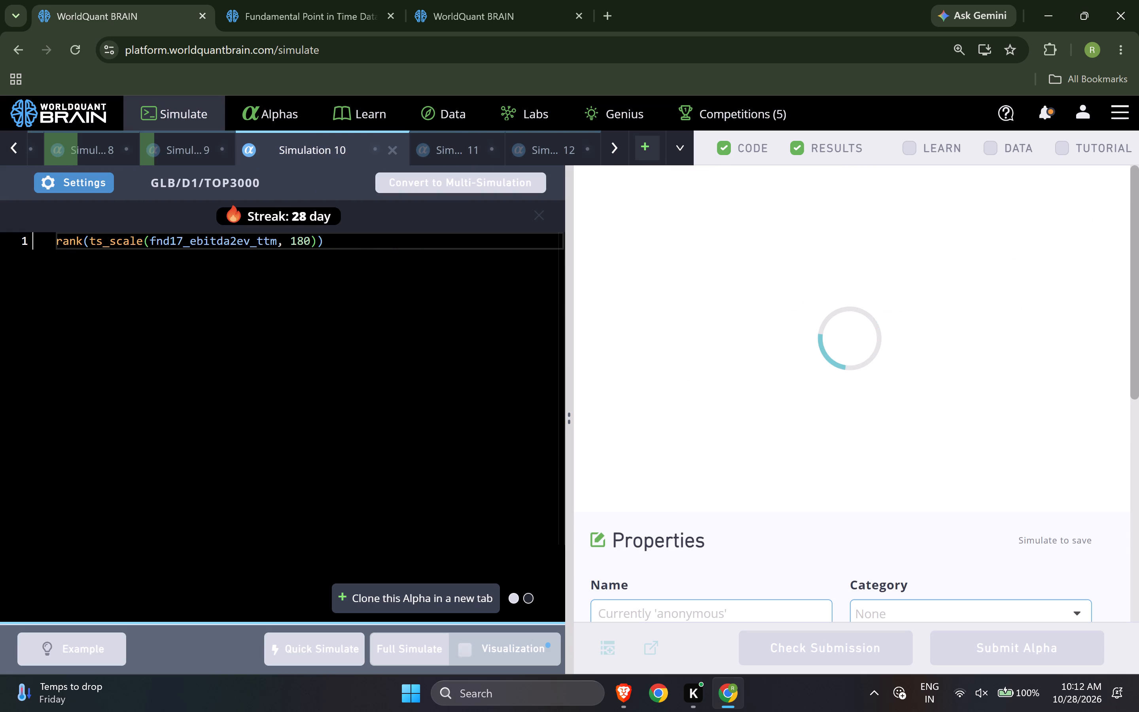
{"action": "left_click", "coordinate": [6, 156]}
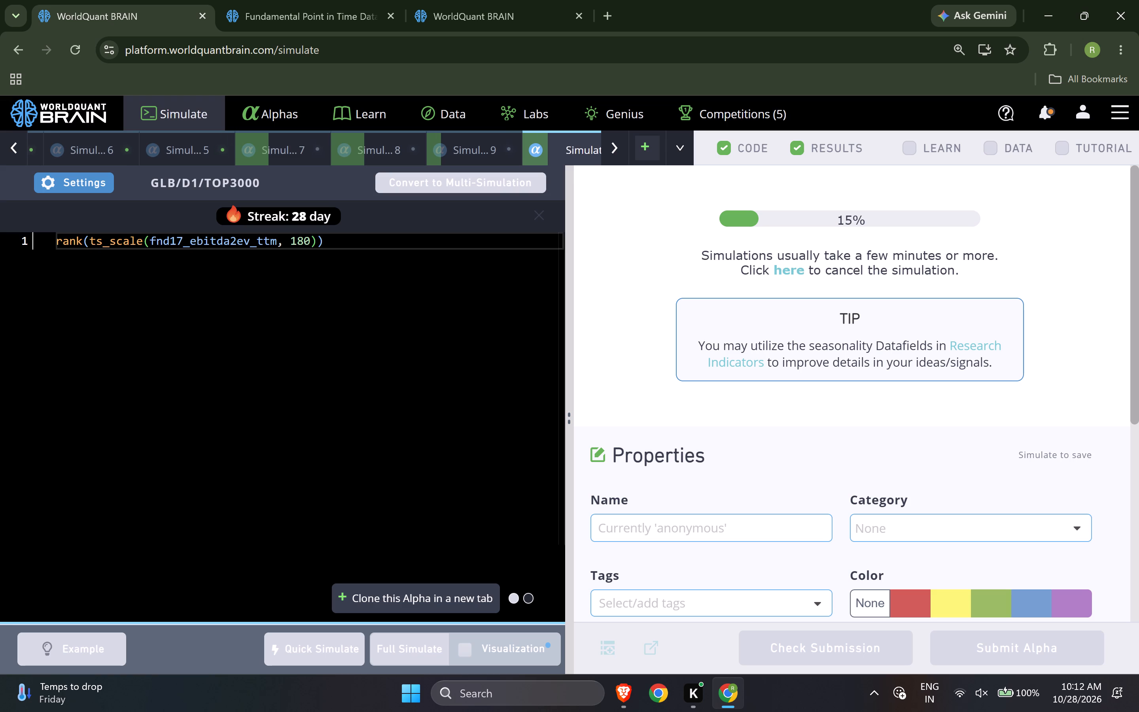
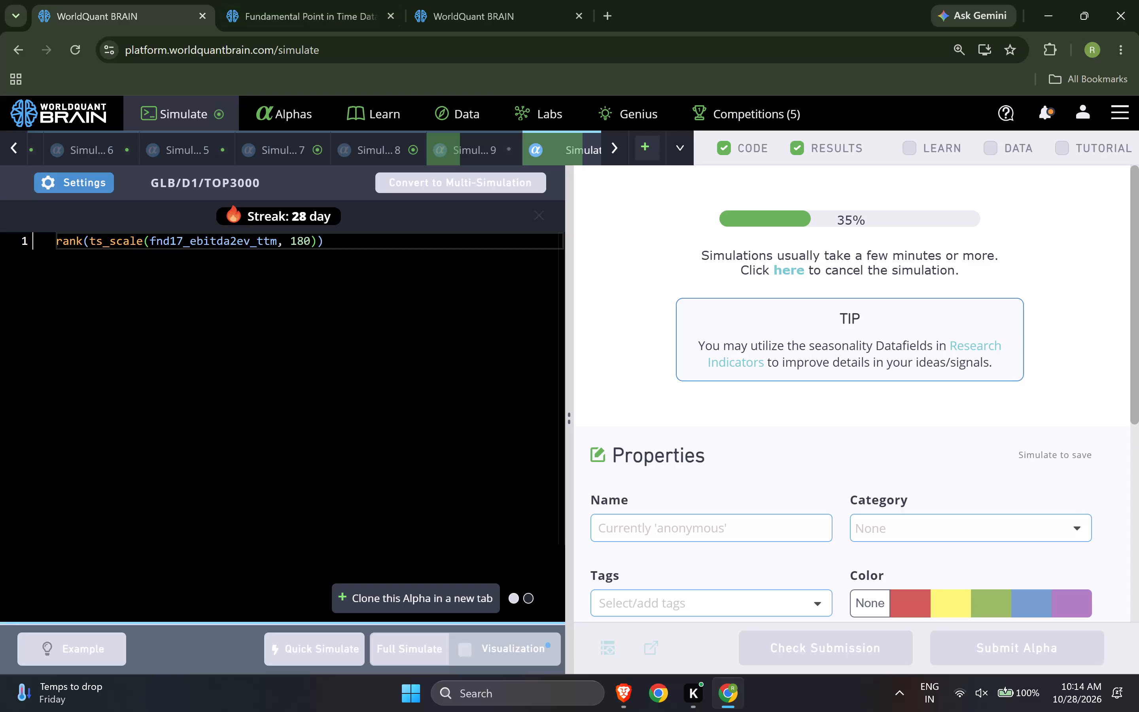
Run the full simulations of Simulation 11 and Simulation 12.
{"action": "left_click", "coordinate": [617, 141]}
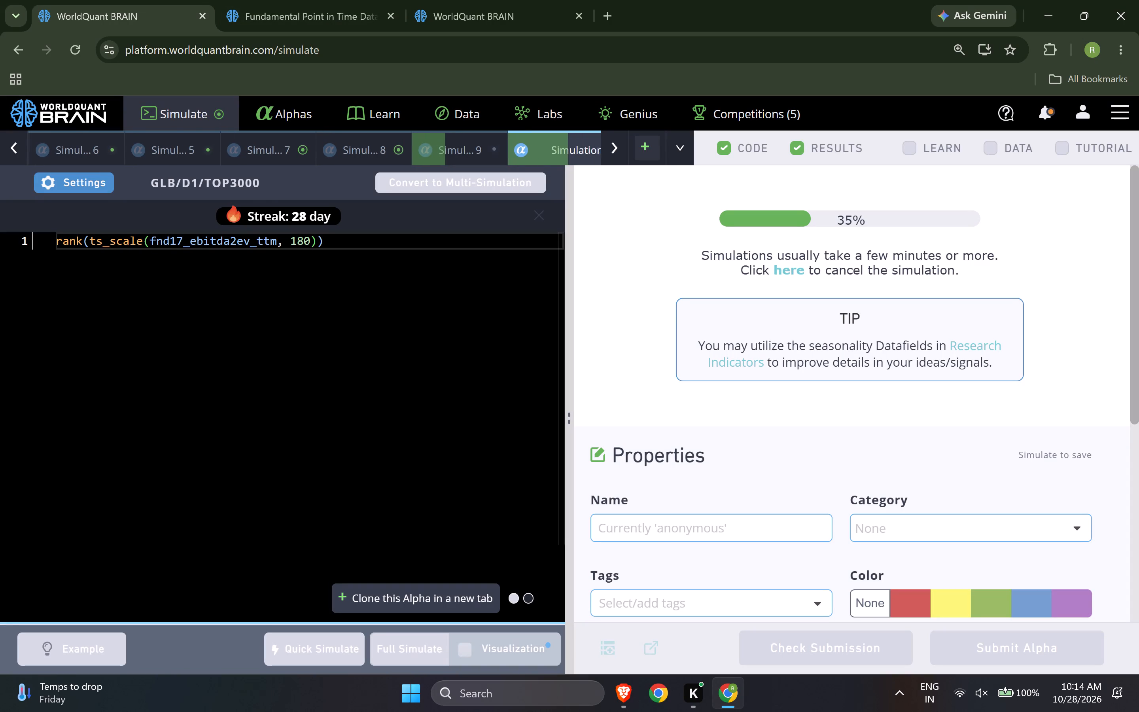
{"action": "left_click", "coordinate": [463, 150]}
{"action": "left_click", "coordinate": [391, 646]}
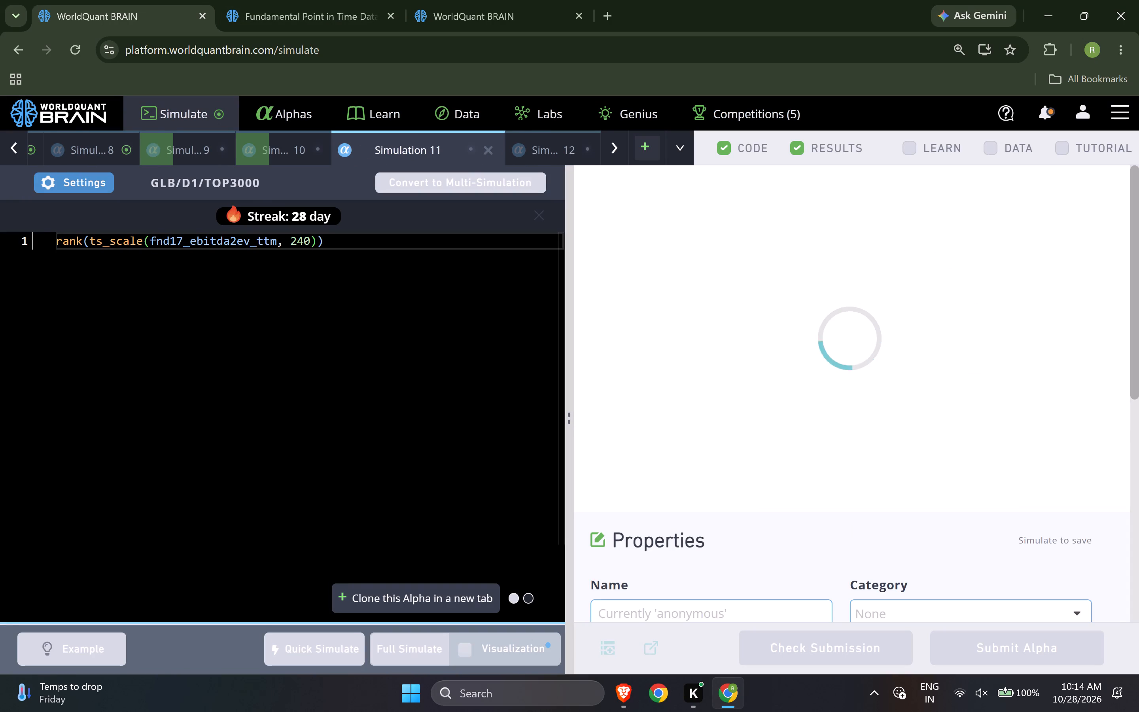
{"action": "left_click", "coordinate": [561, 141]}
{"action": "left_click", "coordinate": [424, 649]}
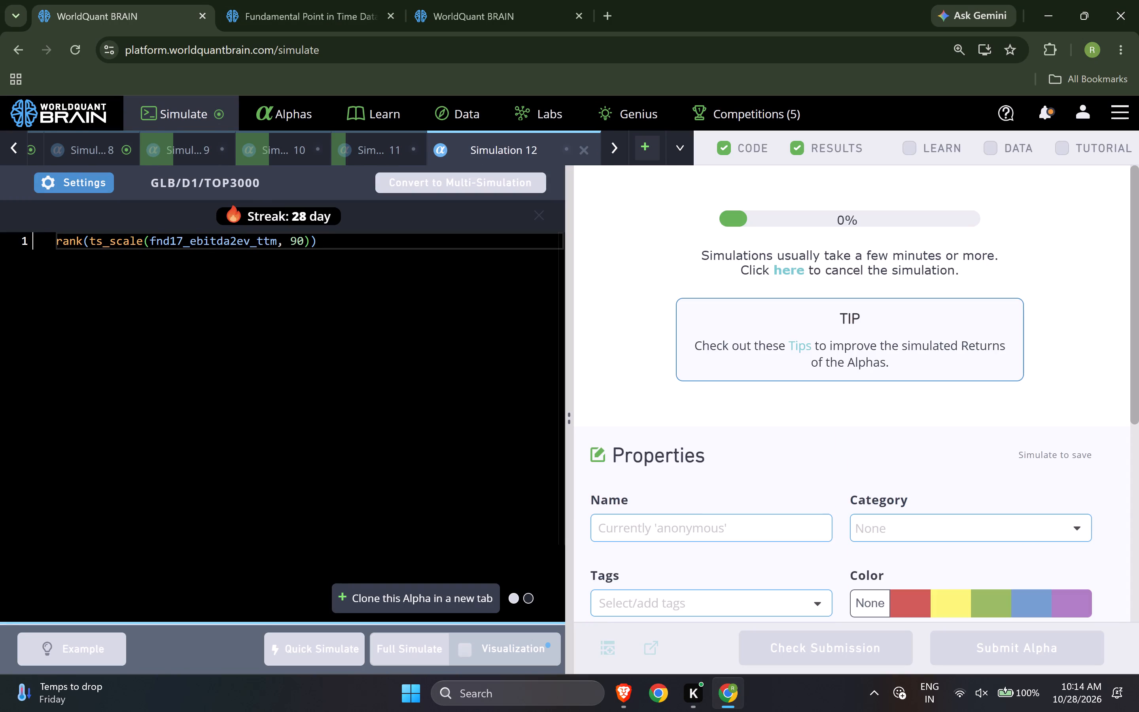
Open Simulation 8, examine the failed tests in its IS Testing Status, and close the simulation.
{"action": "left_click", "coordinate": [99, 145]}
{"action": "scroll", "coordinate": [772, 460], "scroll_direction": "down", "scroll_amount": 4}
{"action": "left_click", "coordinate": [737, 430]}
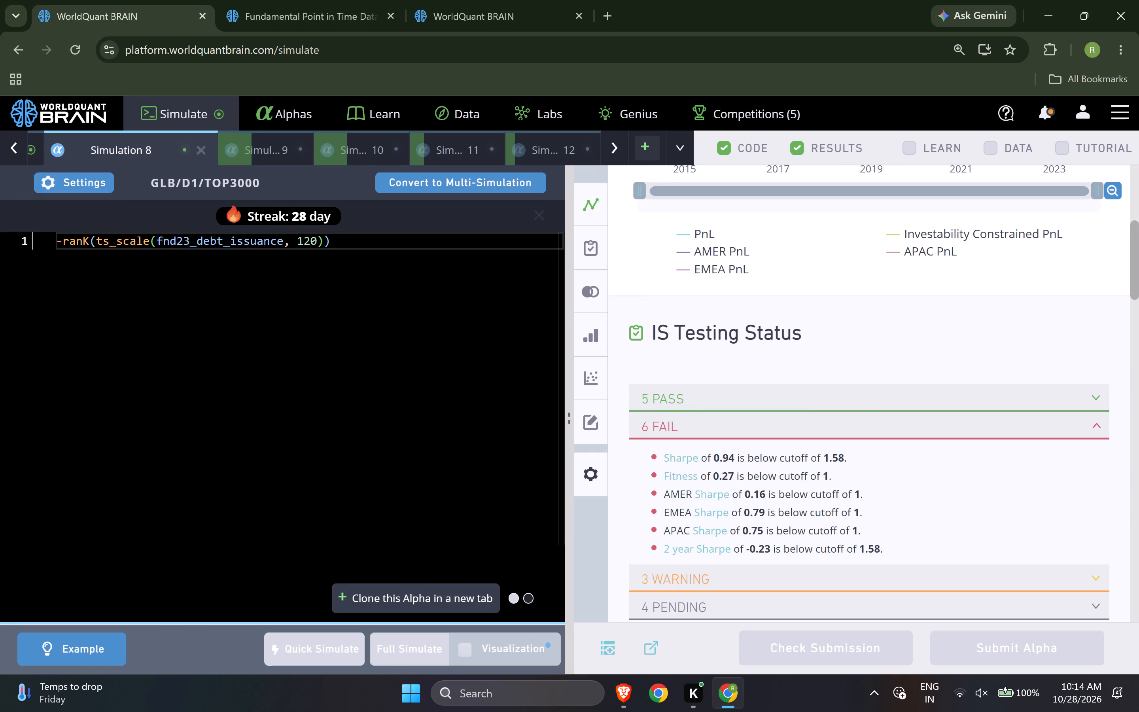
{"action": "left_click", "coordinate": [203, 152]}
Examine the failed tests in Simulation 7's IS Testing Status and close the simulation.
{"action": "left_click", "coordinate": [666, 415]}
{"action": "scroll", "coordinate": [713, 431], "scroll_direction": "up", "scroll_amount": 3}
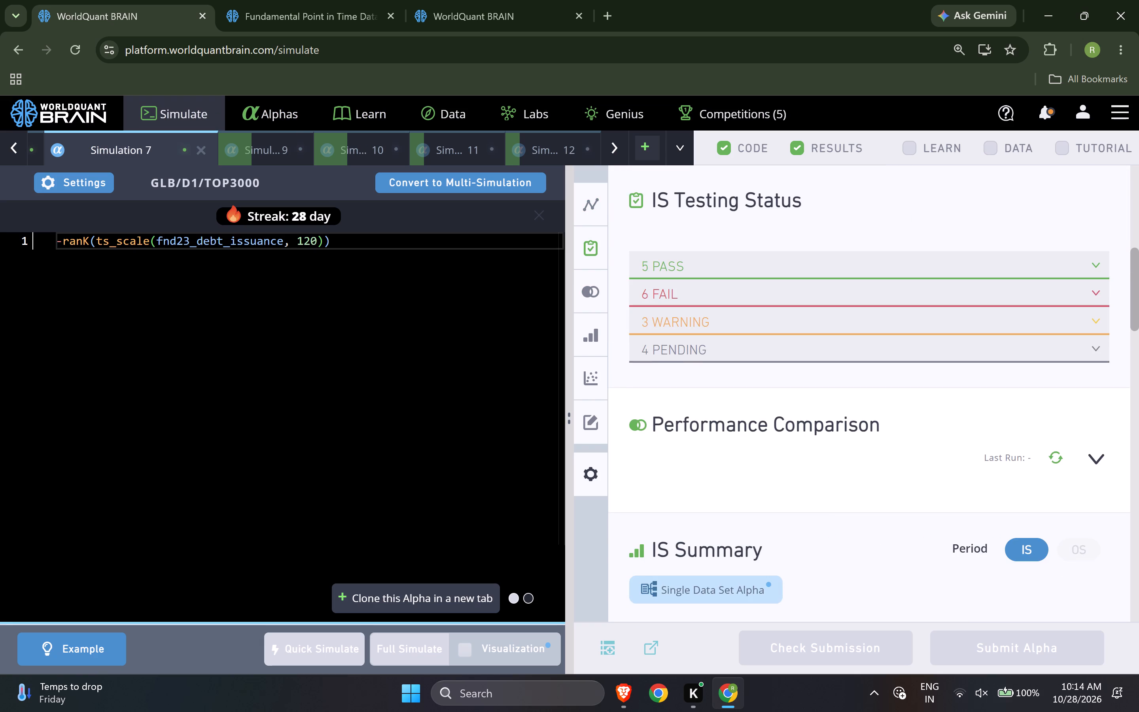
{"action": "left_click", "coordinate": [728, 288]}
{"action": "left_click", "coordinate": [196, 149]}
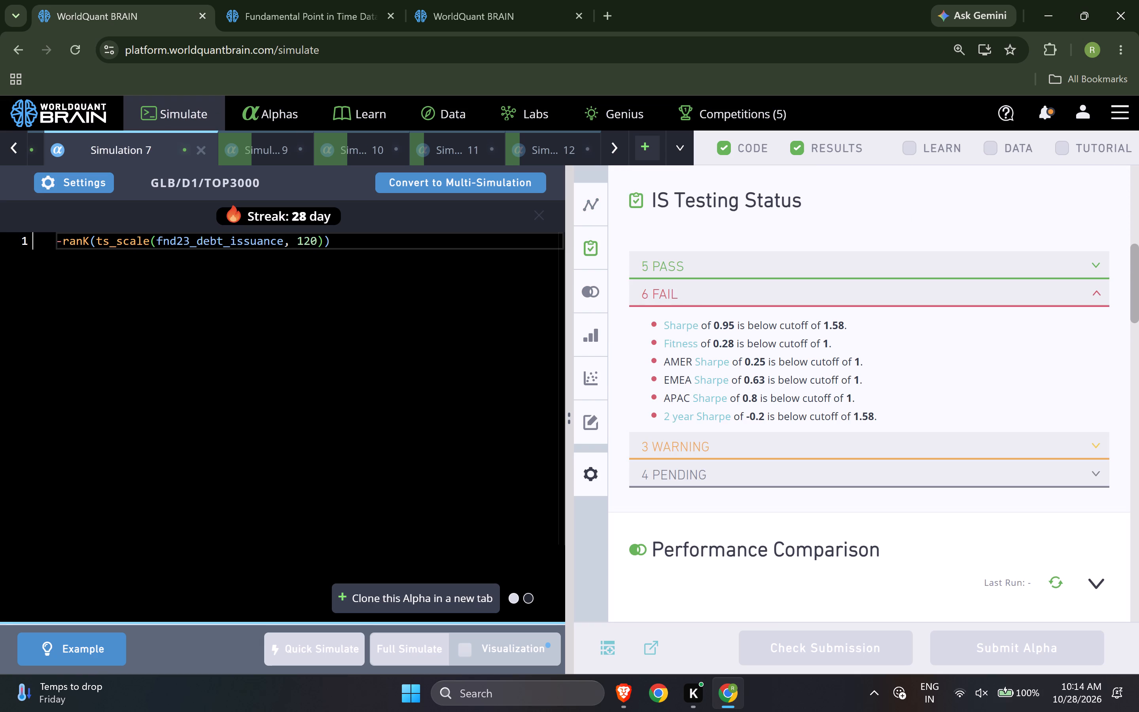